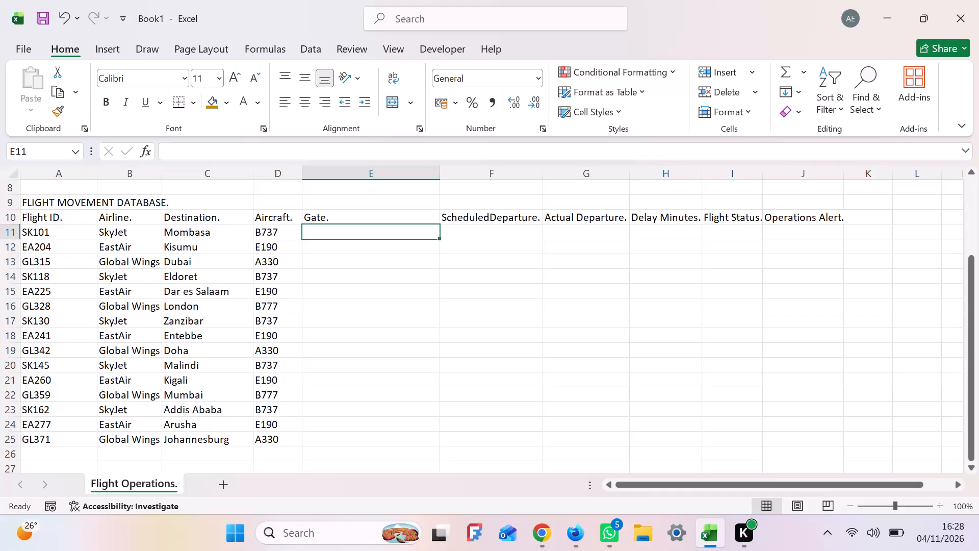
Enter gates G01 and G02 for flights SK101 and EA204 in the Gate column.
left_click(338, 230)
key("g")
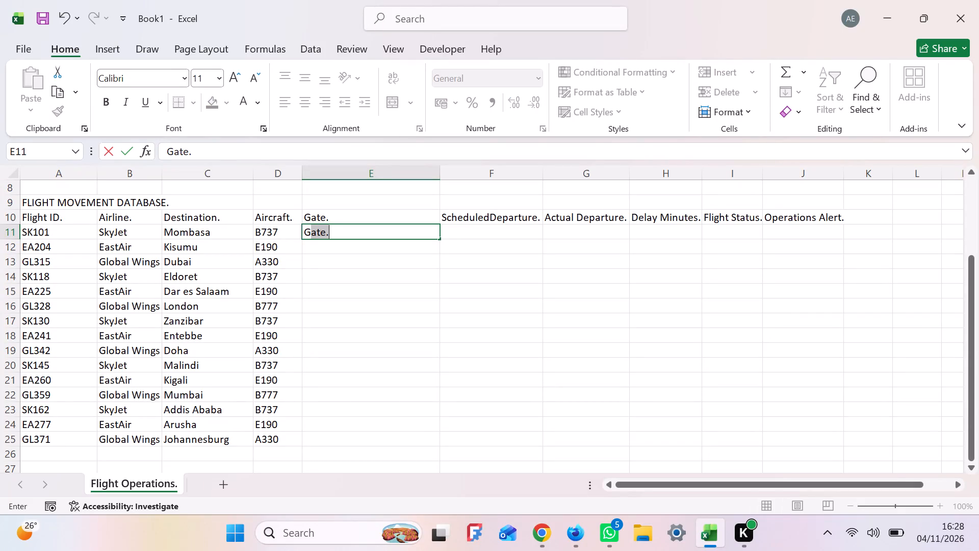
type("01")
key("Return")
key("g")
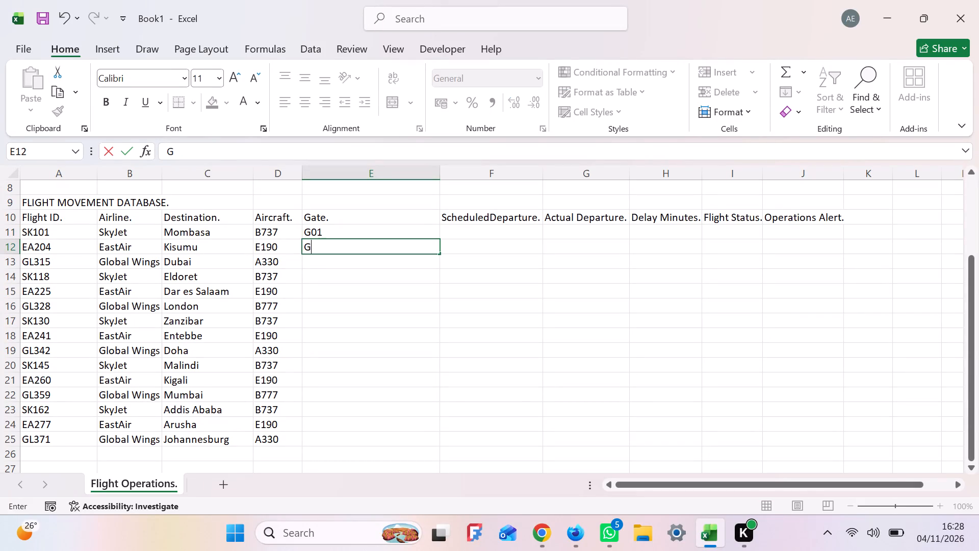
type("02")
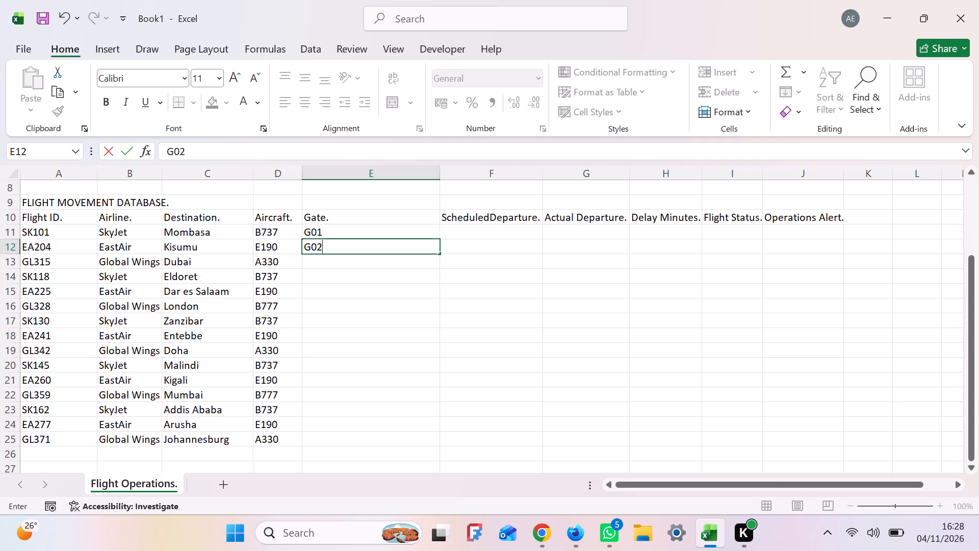
key("Return")
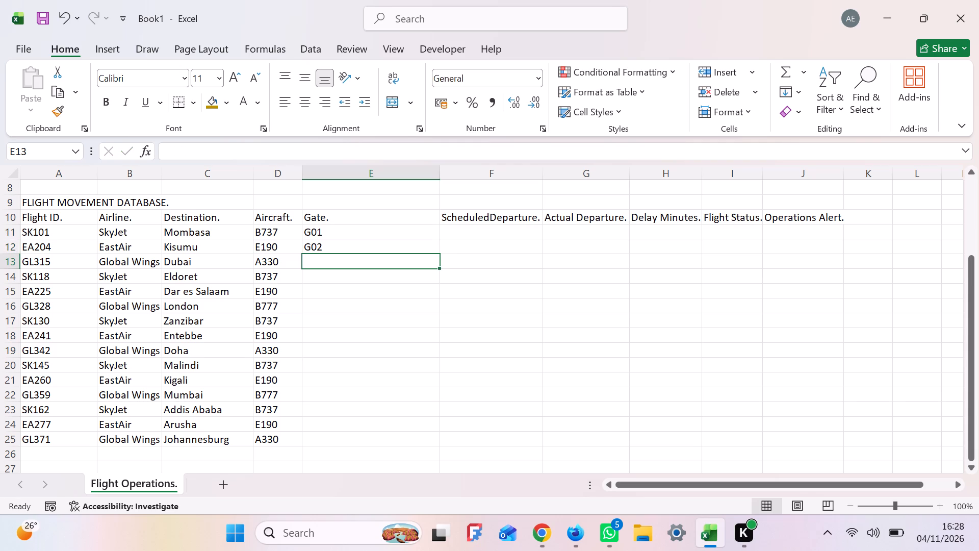
Extend the gate series from G01 in E11 down to G10 for flight SK145 in row 20.
left_click(341, 231)
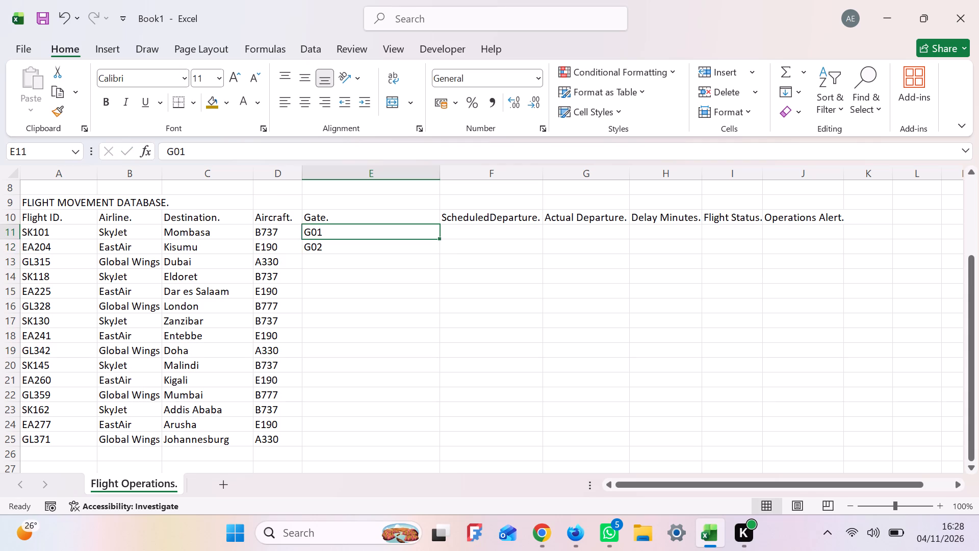
left_click_drag(437, 237, 437, 350)
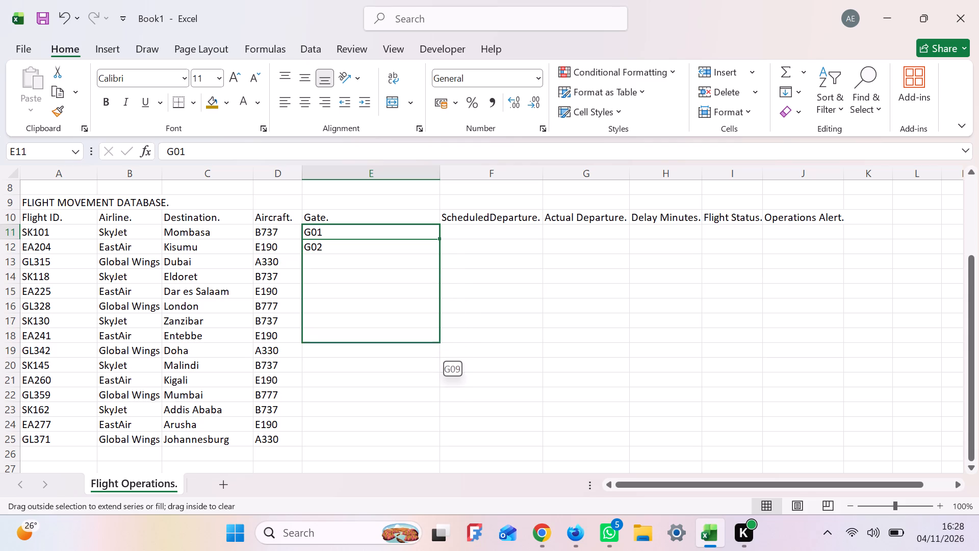
left_click_drag(437, 350, 438, 372)
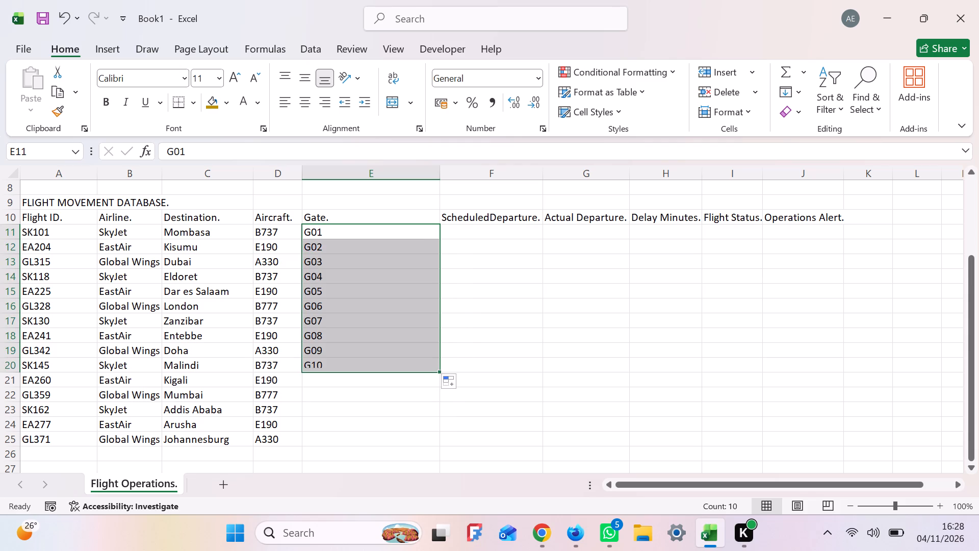
Enter gates G02 and G03 for flights EA260 and GL359 in the Gate column.
left_click(372, 379)
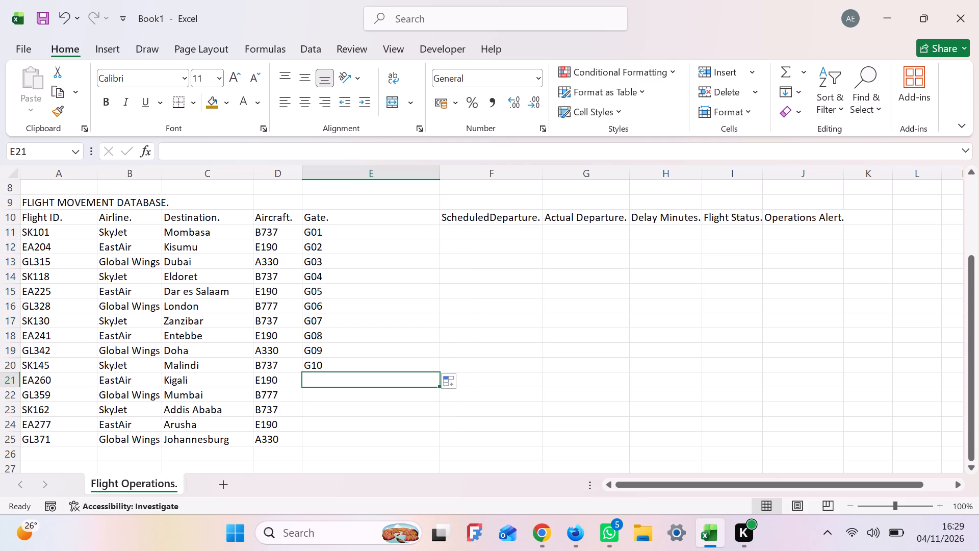
key("g")
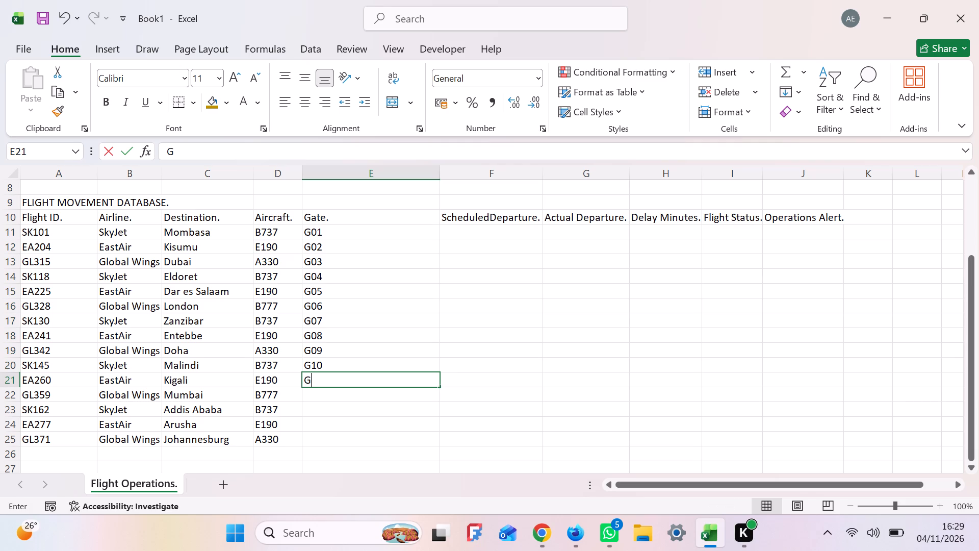
key("0")
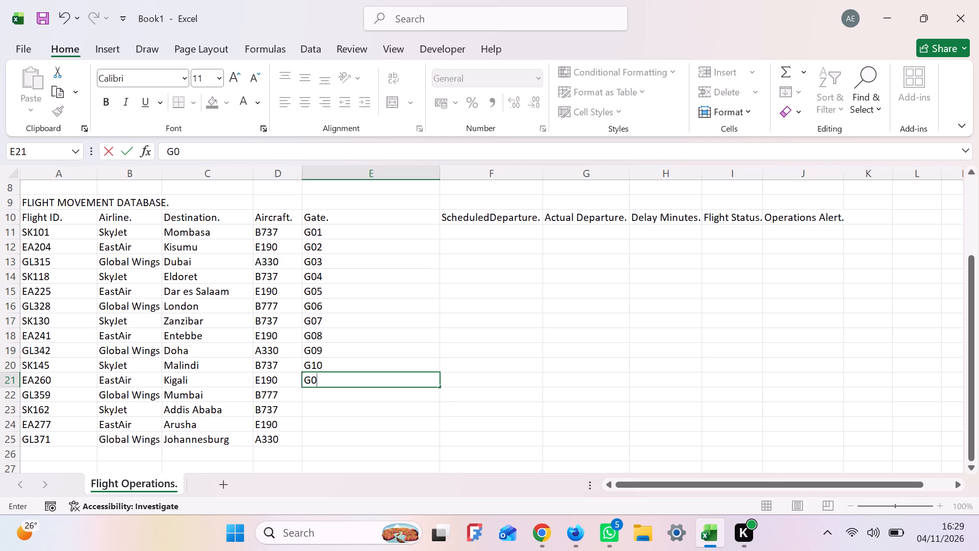
key("2")
key("Return")
key("g")
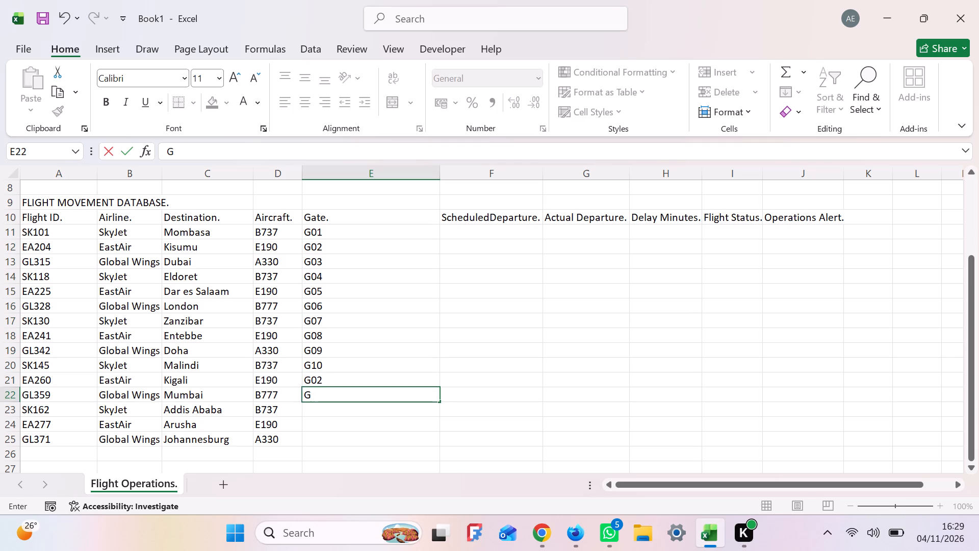
type("03")
key("Return")
Enter gates G04, G05 and G06 for flights SK162, EA277 and GL371 in the Gate column.
type("G0")
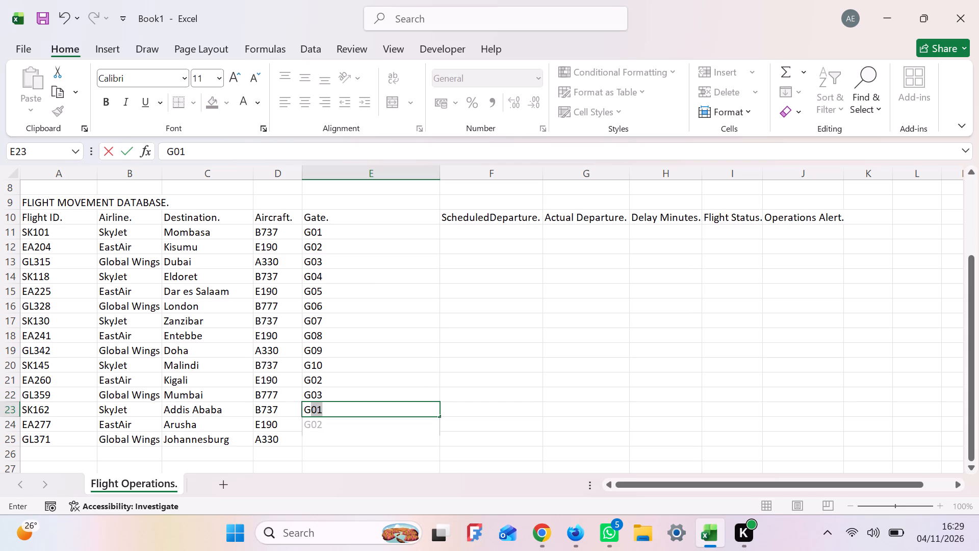
key("4")
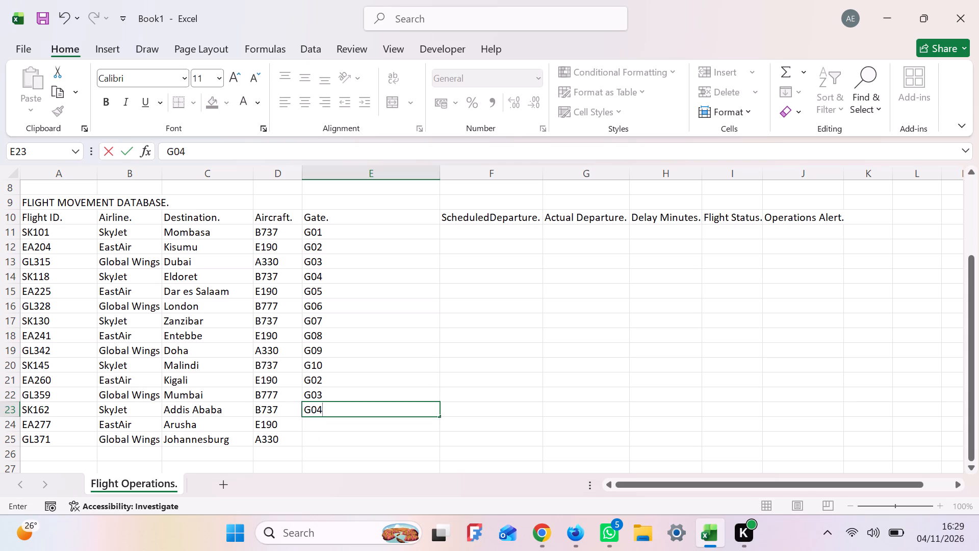
key("Return")
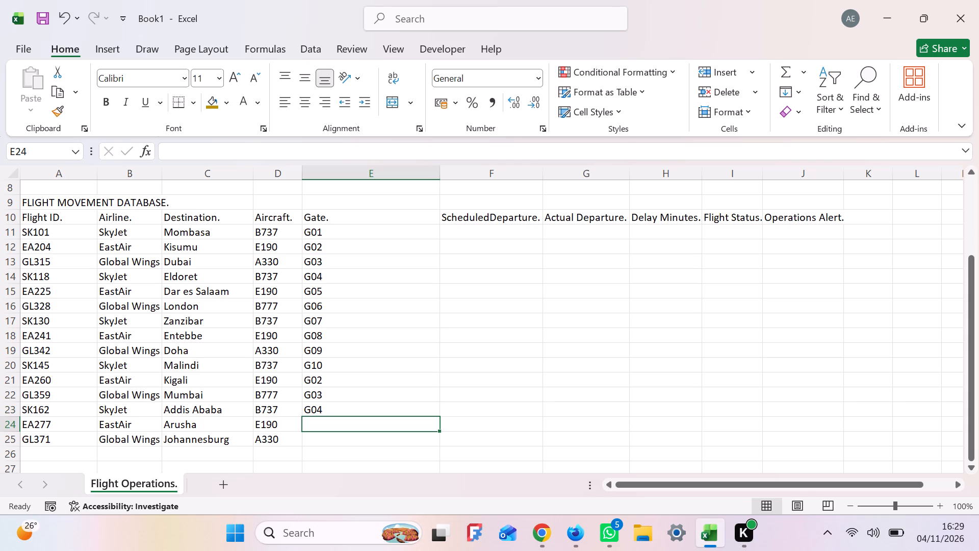
key("g")
key("0")
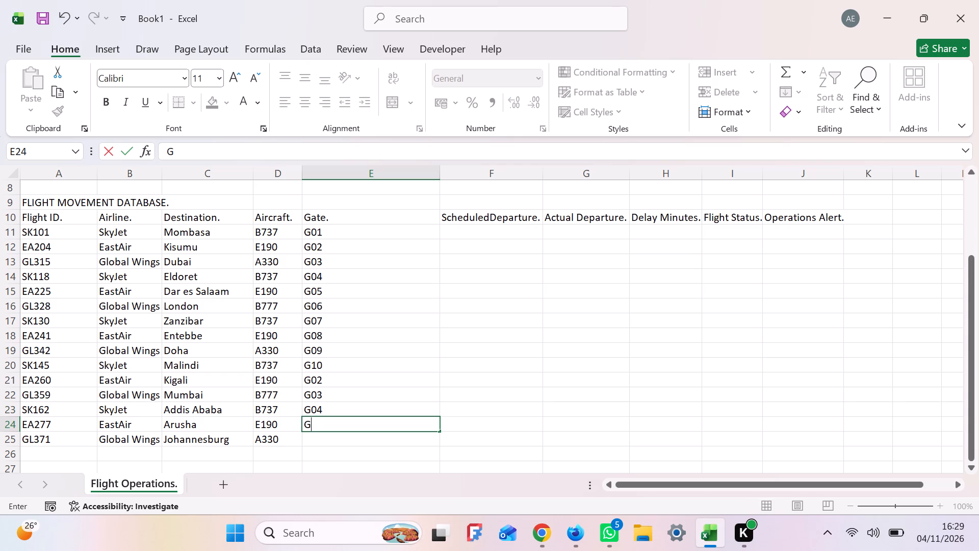
key("5")
key("Return")
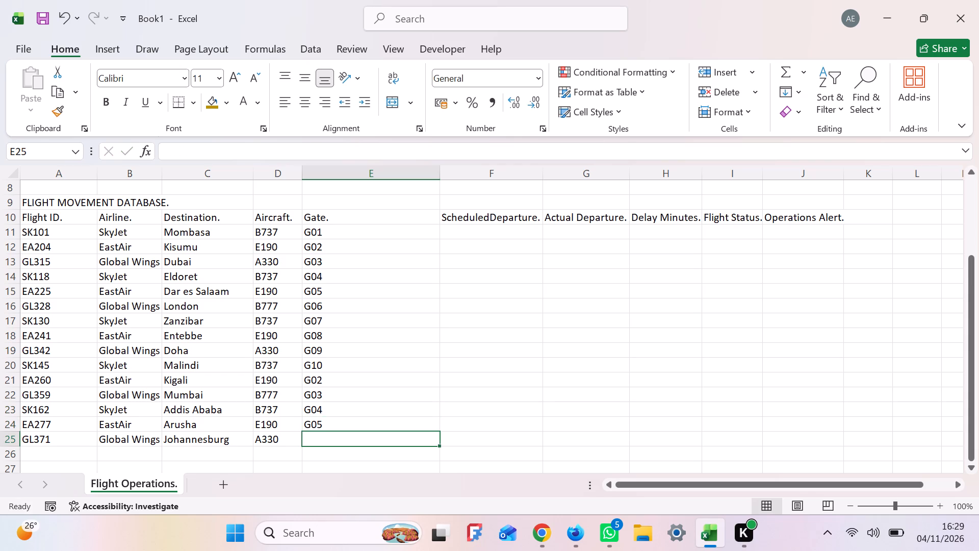
type("G06")
key("Return")
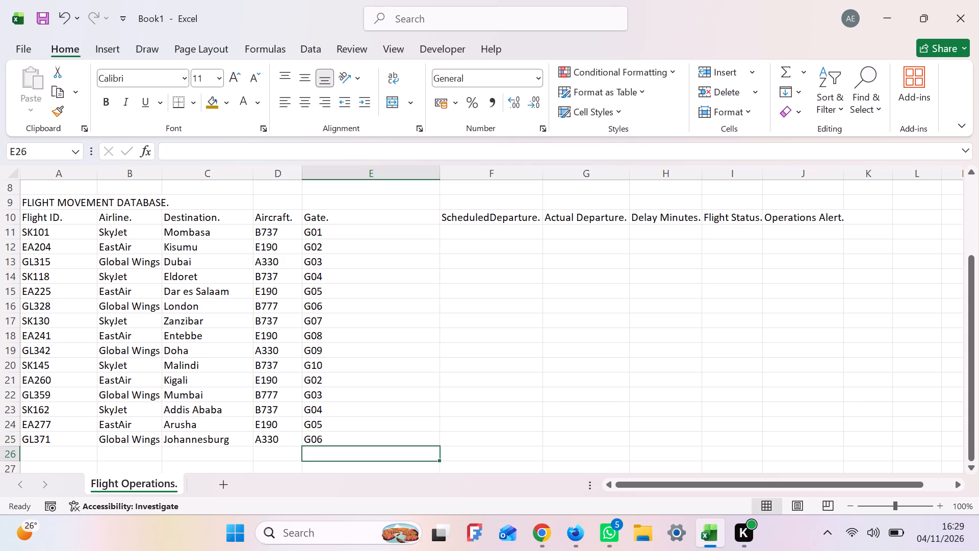
Correct the header in F10 to read "Scheduled Departure." with a space between the words.
left_click(481, 232)
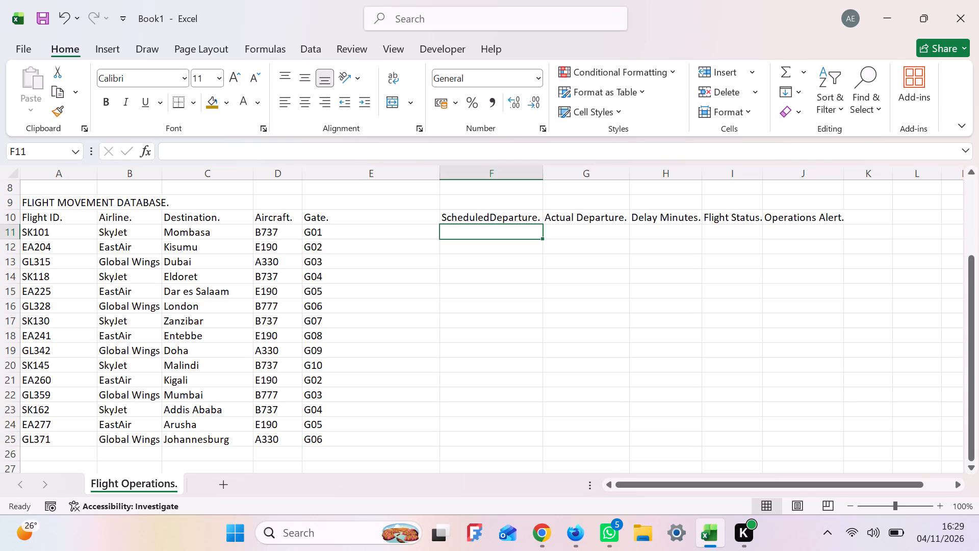
left_click(480, 229)
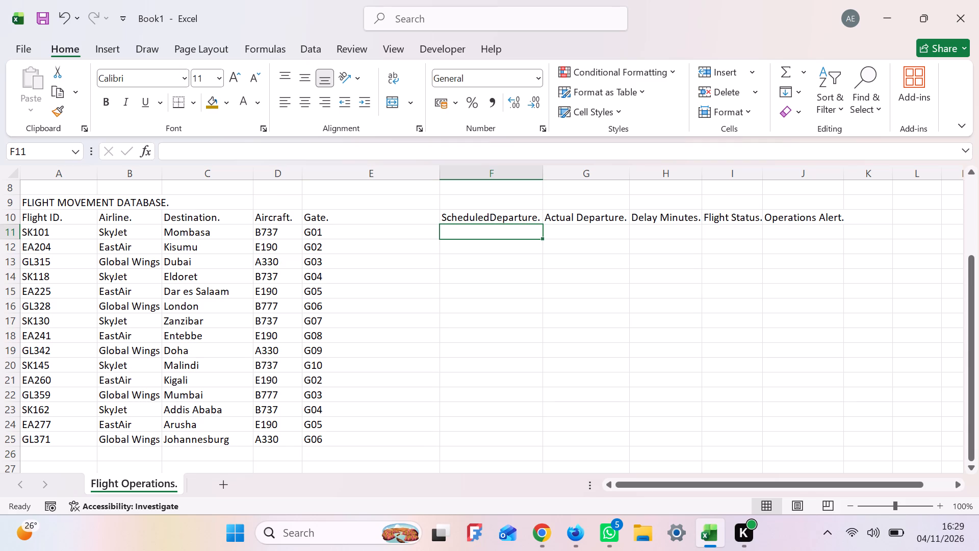
double_click(496, 216)
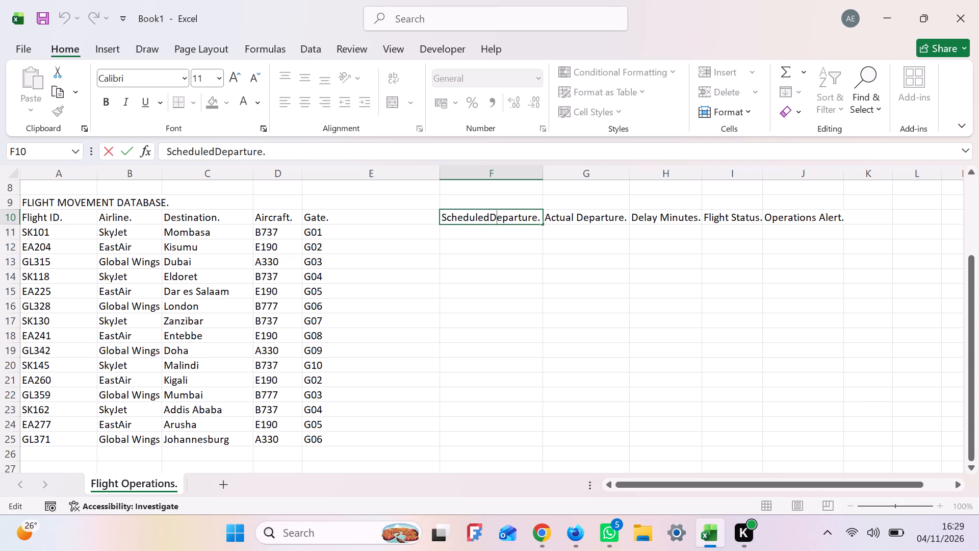
left_click(491, 213)
key("space")
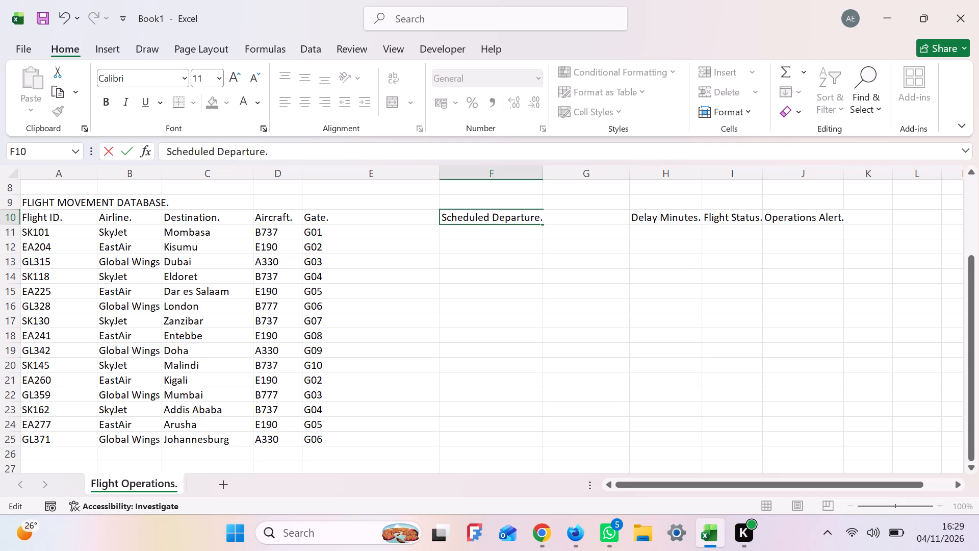
left_click(542, 174)
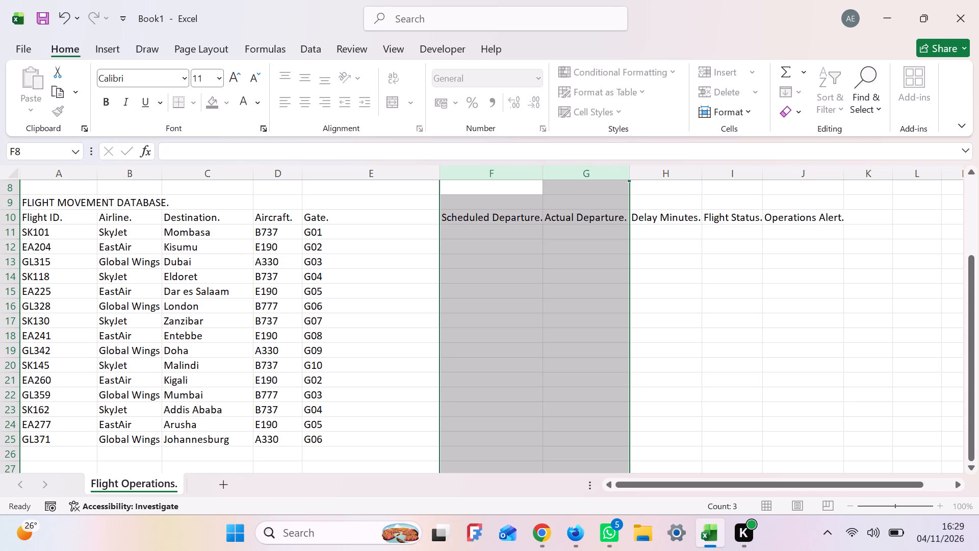
Enter scheduled departure times 06:30 for flight SK101 and 06:45 for flight EA204.
left_click(469, 233)
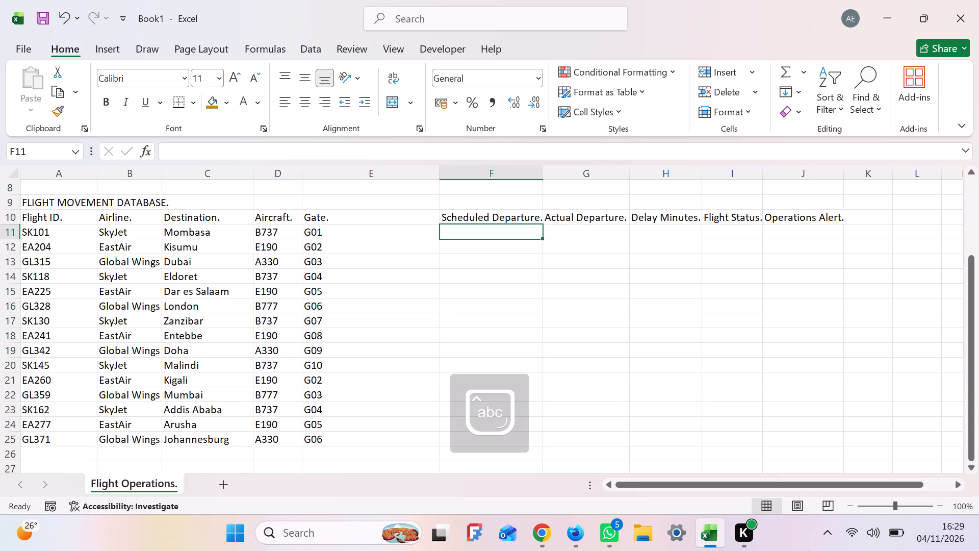
key("0")
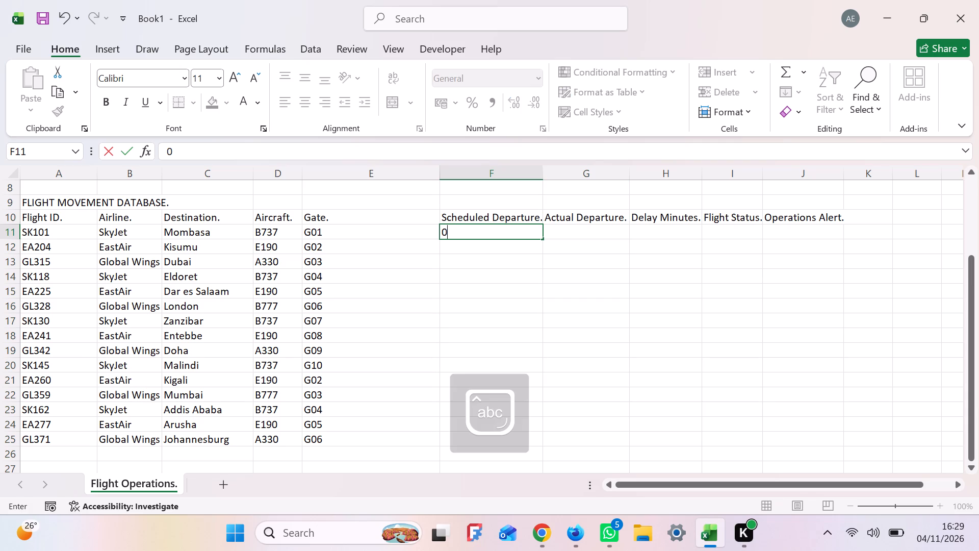
key("6")
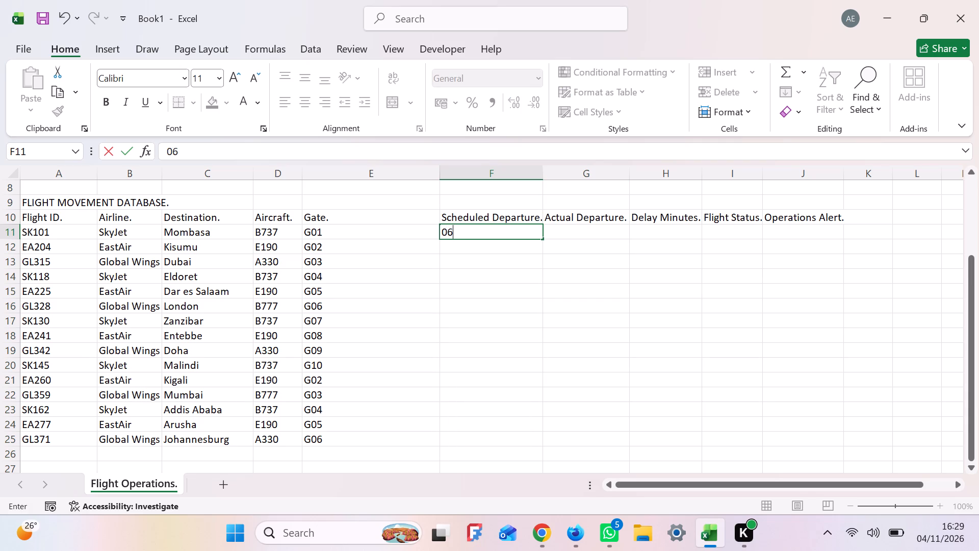
key("shift+colon")
type("30")
key("Return")
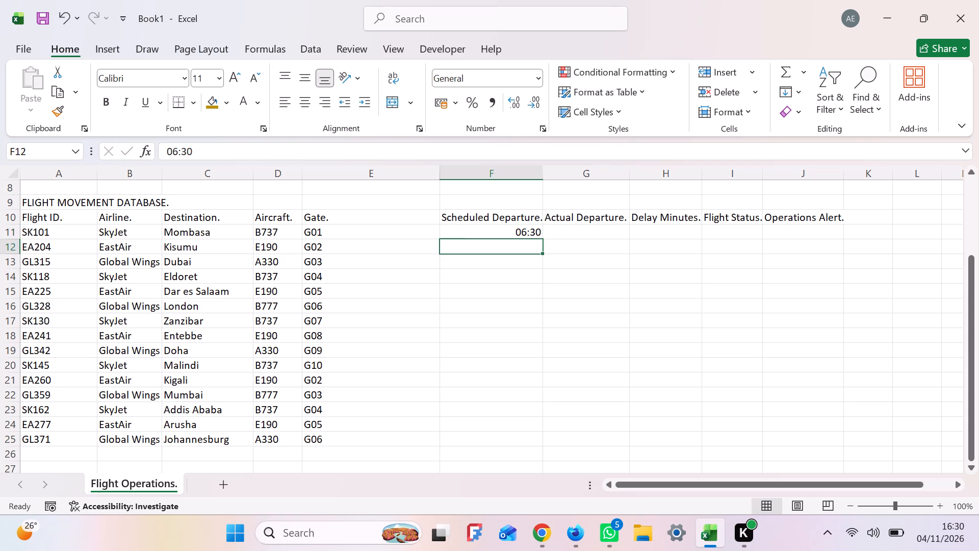
key("0")
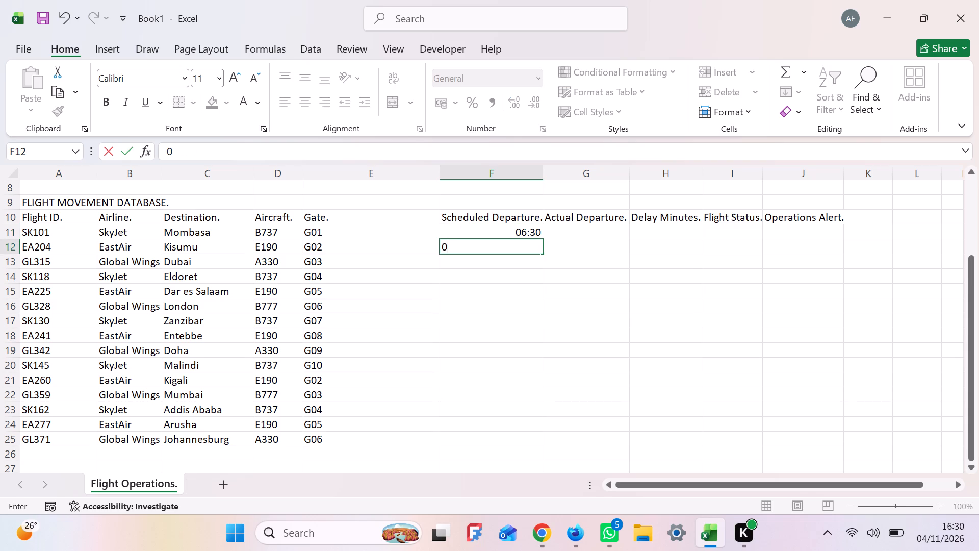
key("6")
key("shift+colon")
type("45")
key("Return")
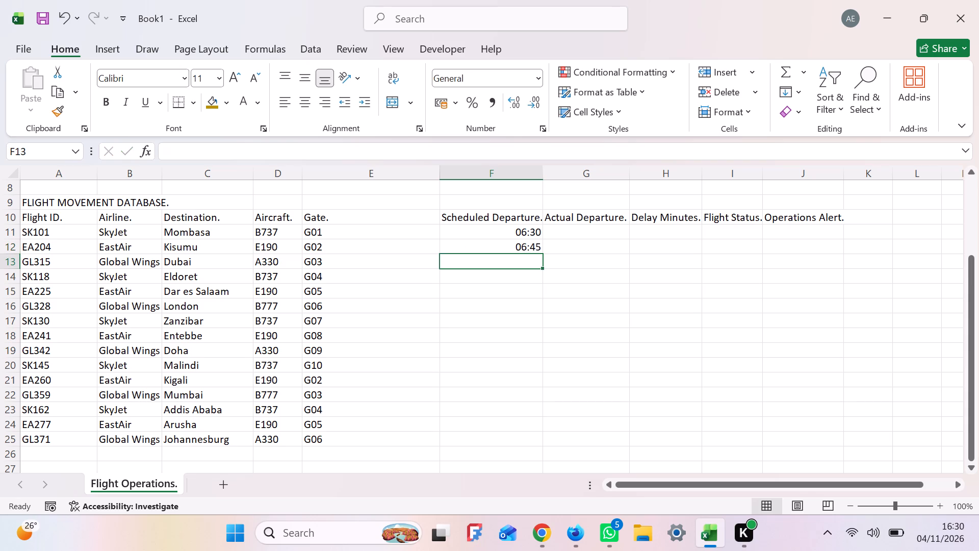
Enter the scheduled departure time 07:00 for flight GL315.
key("0")
key("7")
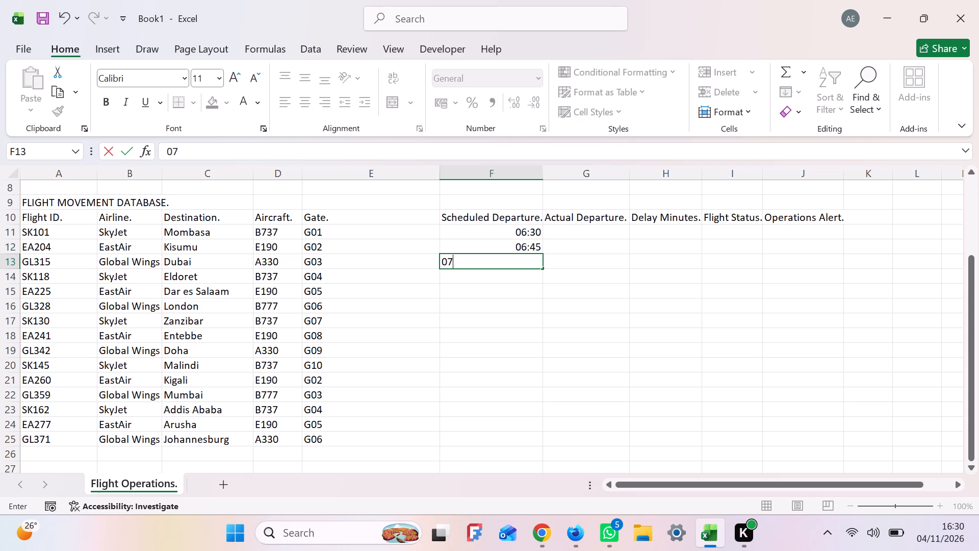
key("shift+colon")
type("00")
key("Return")
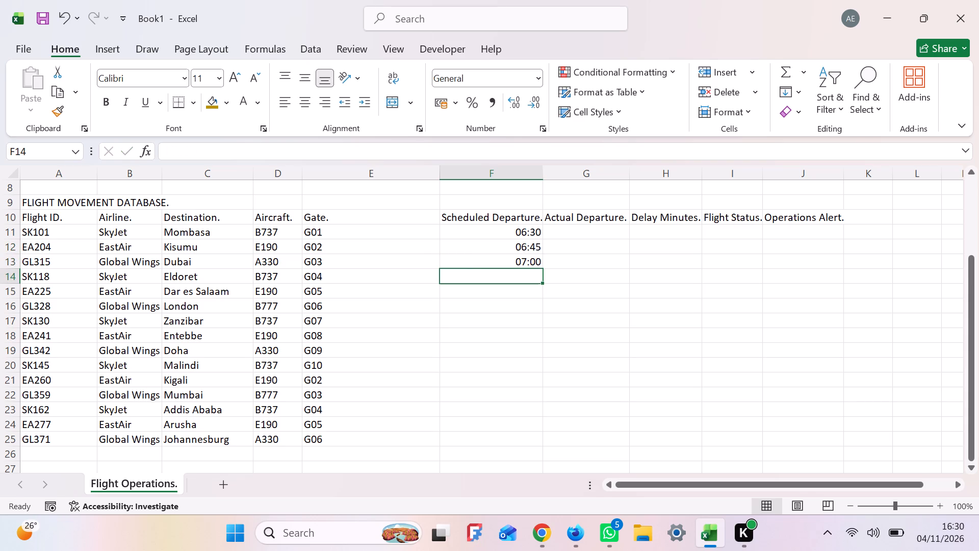
Enter scheduled departure times 07:15 for flight SK118 and 07:30 for flight EA225.
type("07")
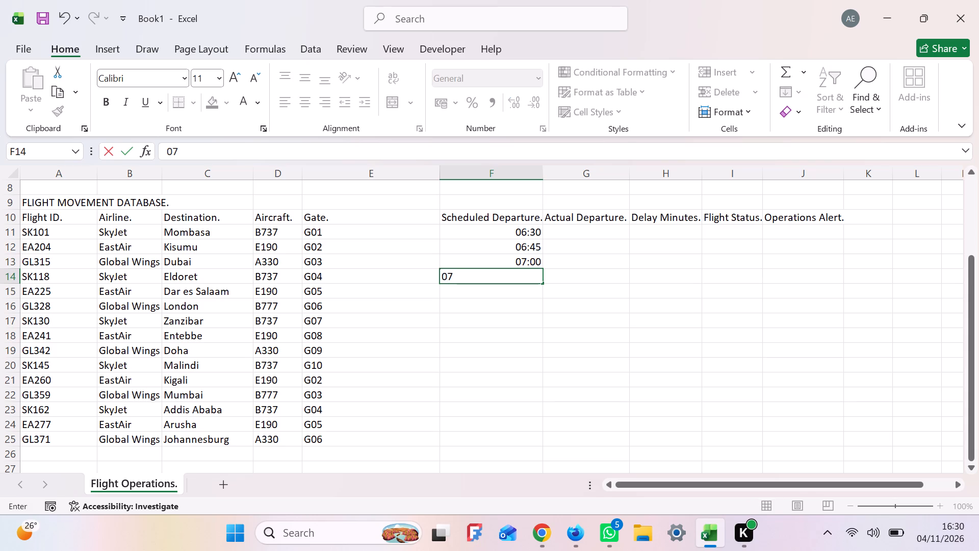
key("shift+colon")
key("4")
key("BackSpace")
key("1")
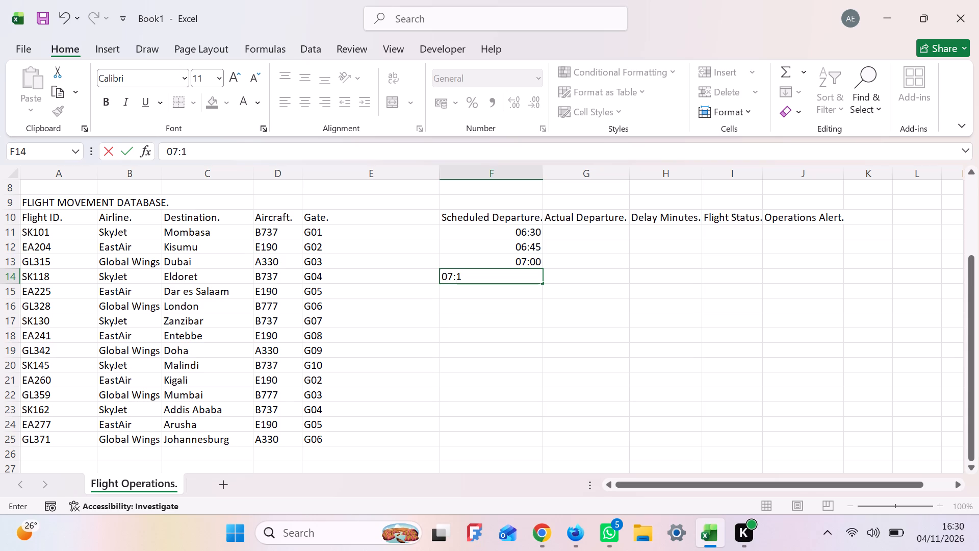
key("5")
key("Return")
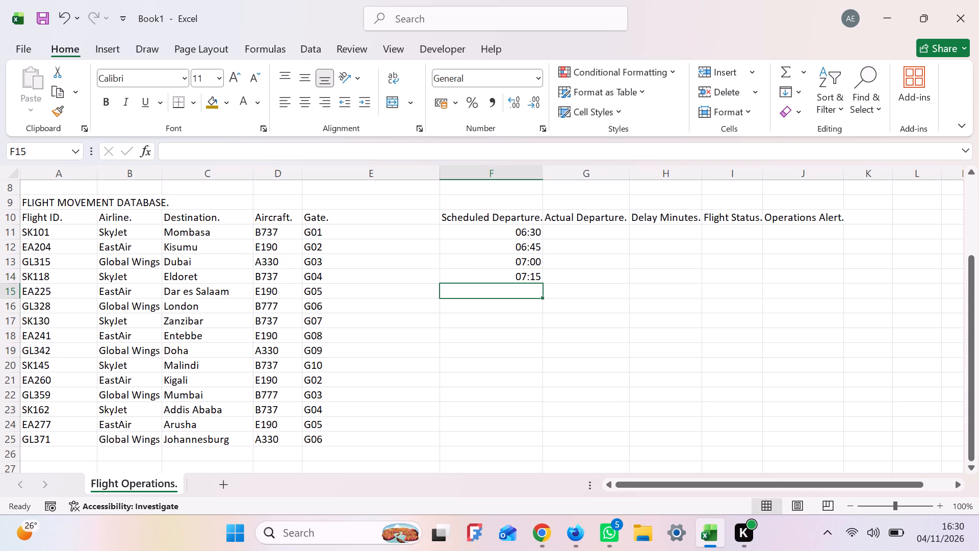
type("07")
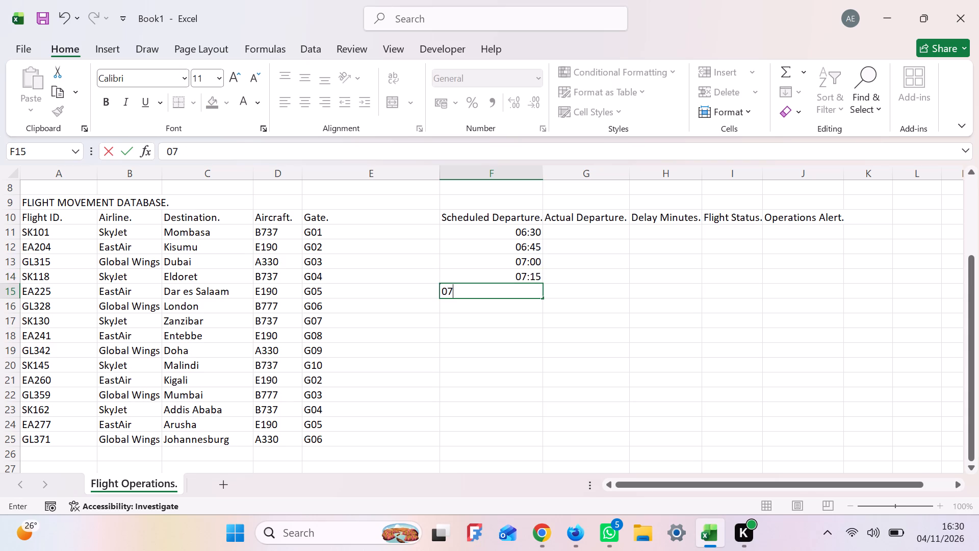
key("shift+colon")
key("3")
key("0")
key("Return")
Enter scheduled departure times 08:00, 08:15 and 08:30 for flights GL328, SK130 and EA241.
type("08")
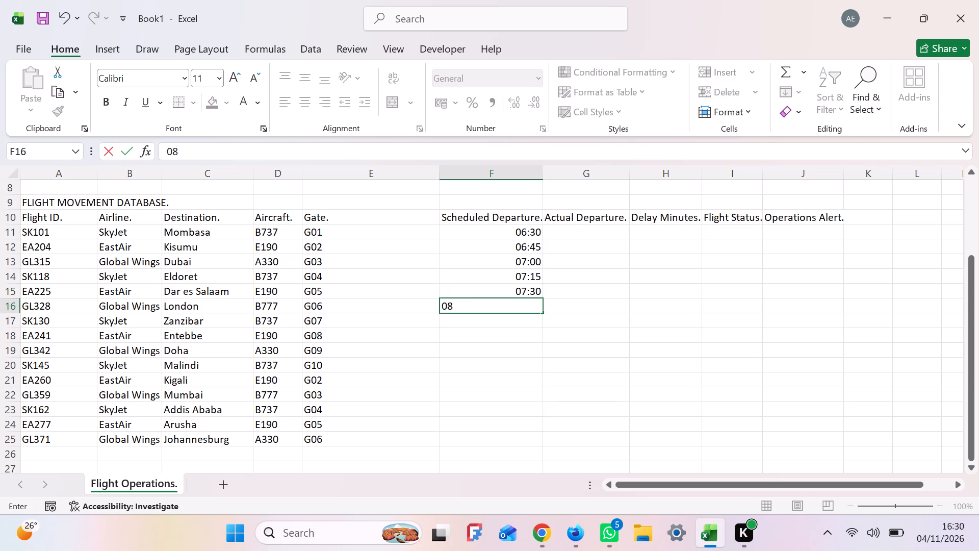
key("shift+colon")
type("00")
key("Return")
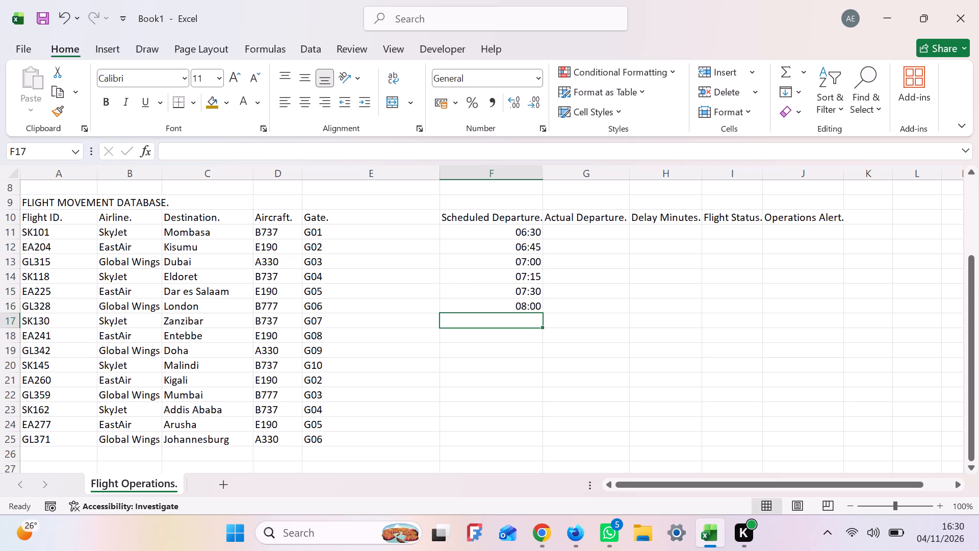
type("08")
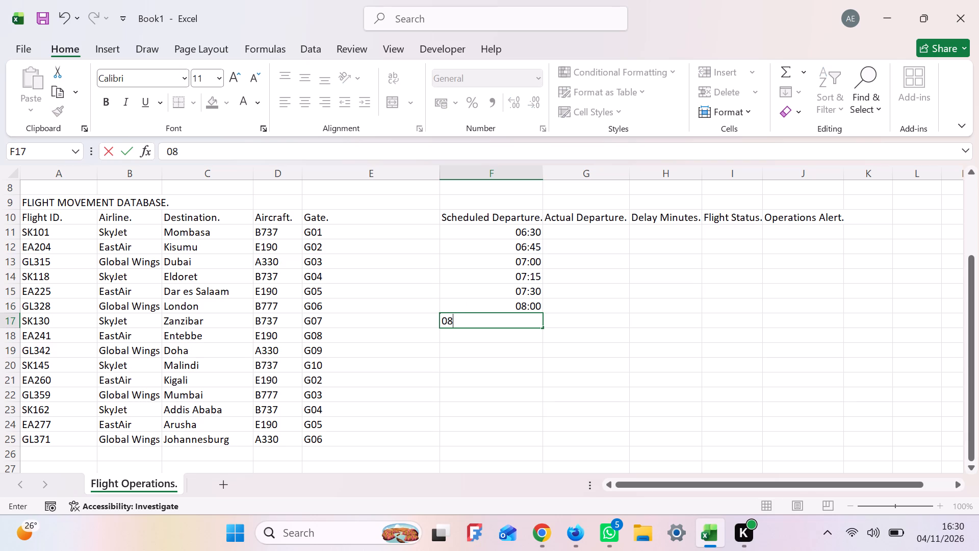
key("shift+colon")
type("15")
key("Return")
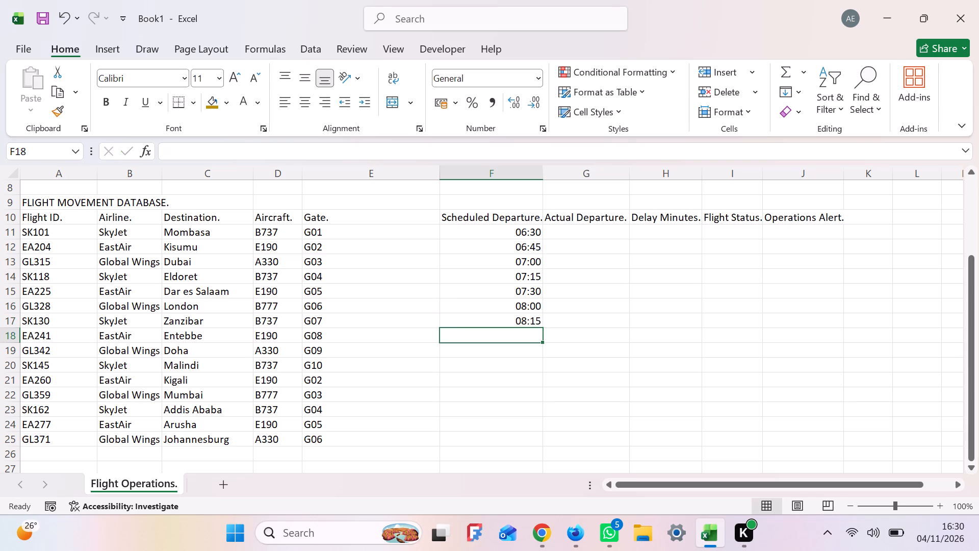
key("0")
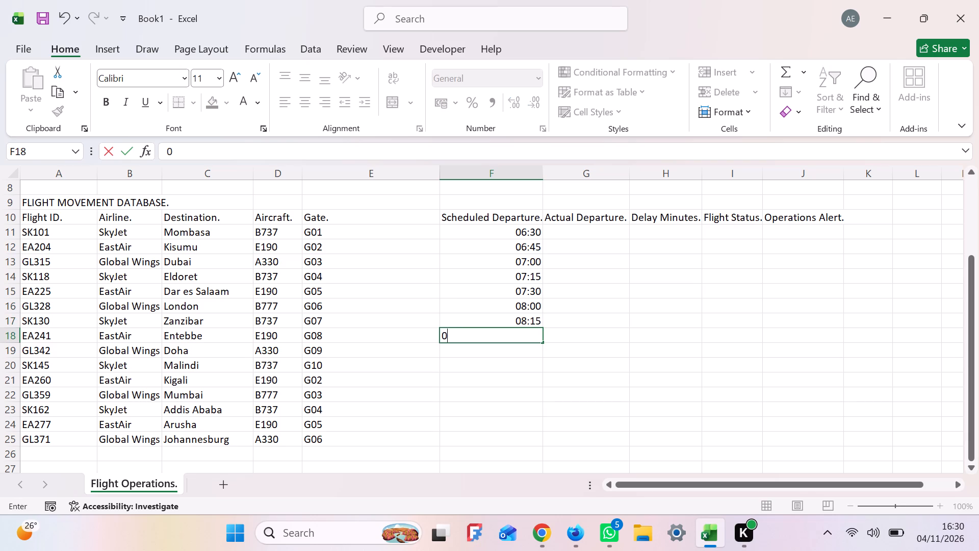
key("8")
key("shift+colon")
key("3")
key("0")
key("Return")
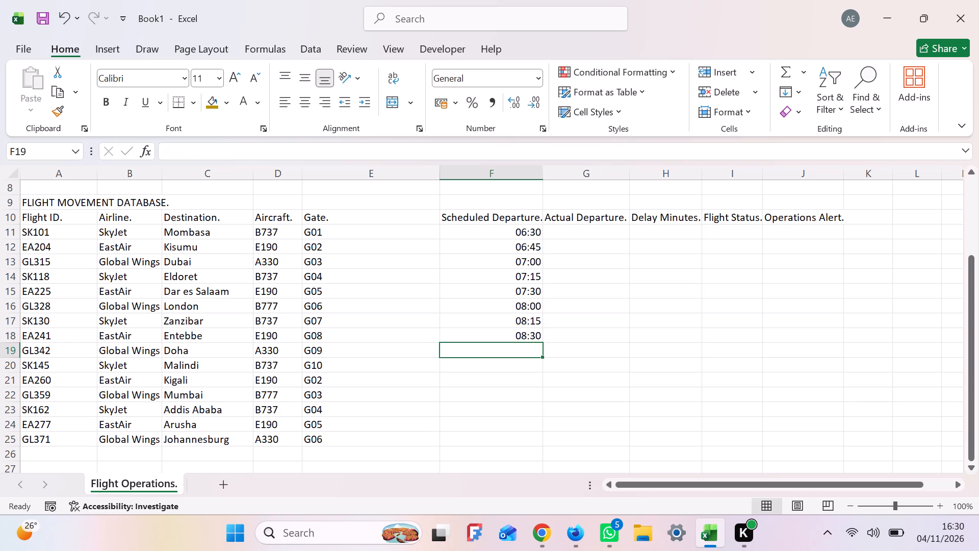
Enter scheduled departure times 09:00, 09:15 and 09:30 for flights GL342, SK145 and EA260.
key("0")
key("9")
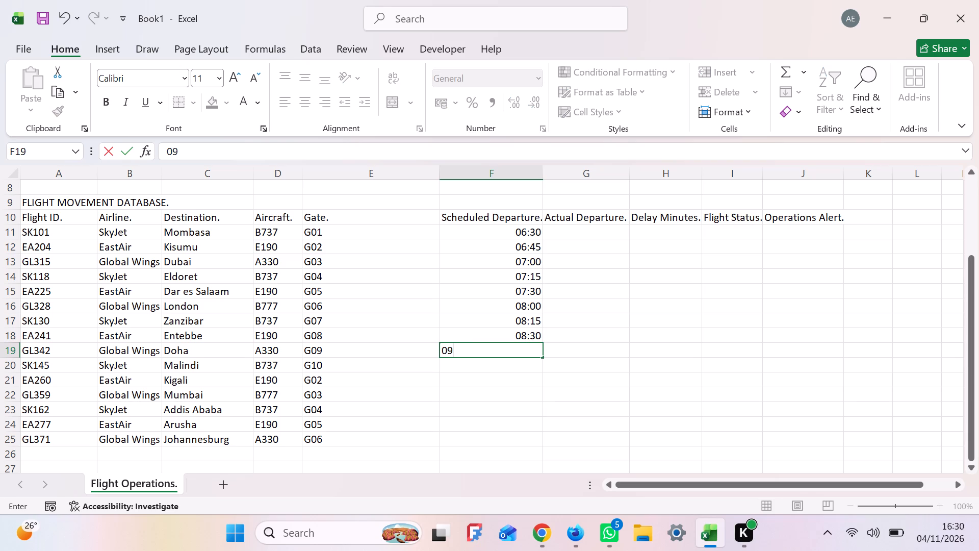
key("shift+colon")
type("00")
key("Return")
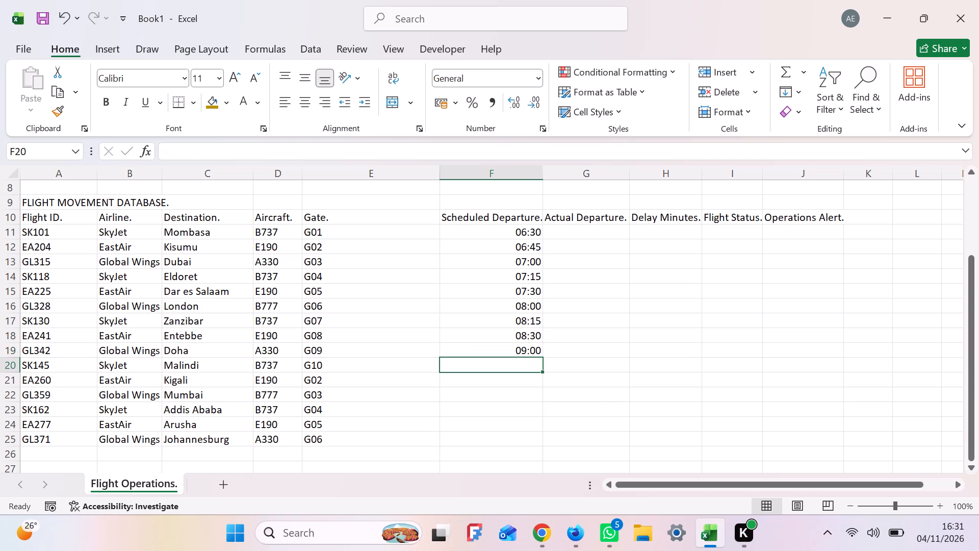
type("09")
key("shift+colon")
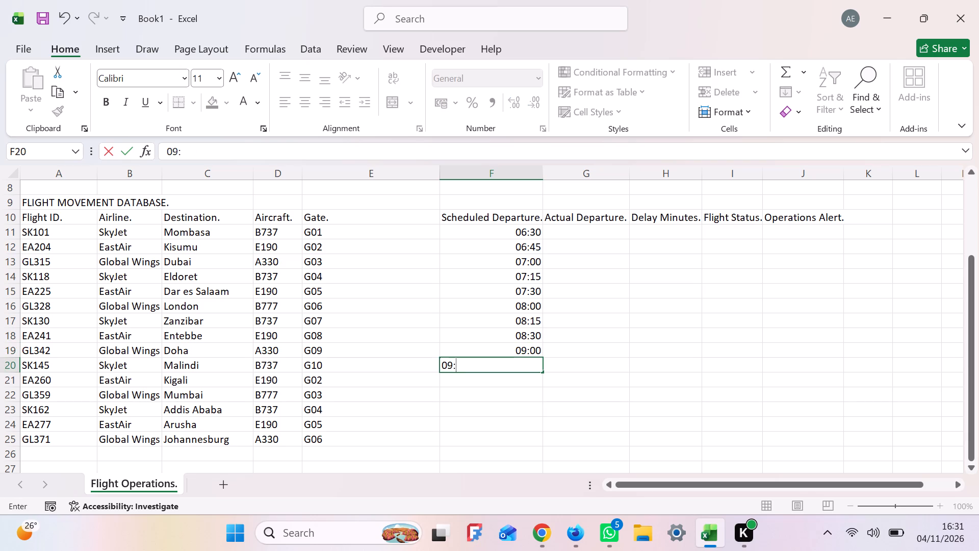
type("15")
key("Return")
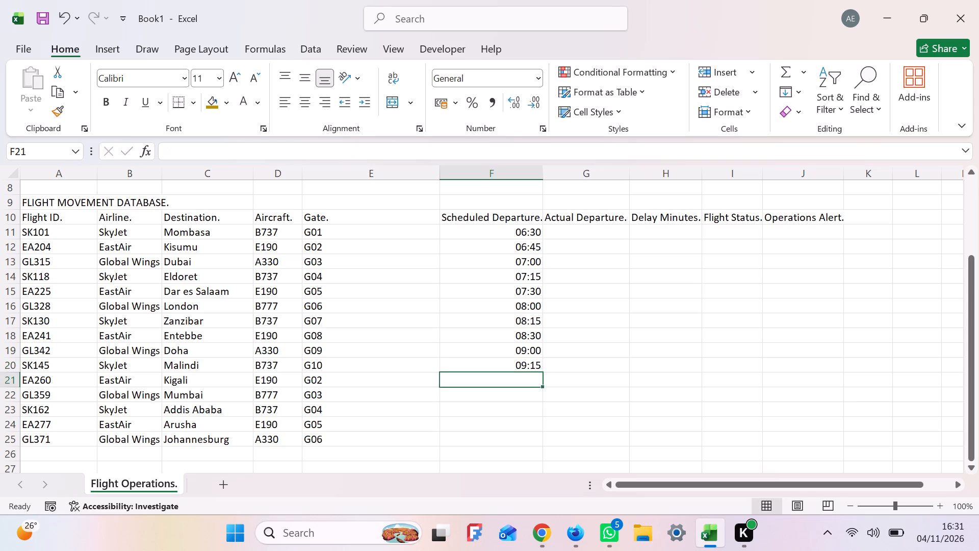
type("09")
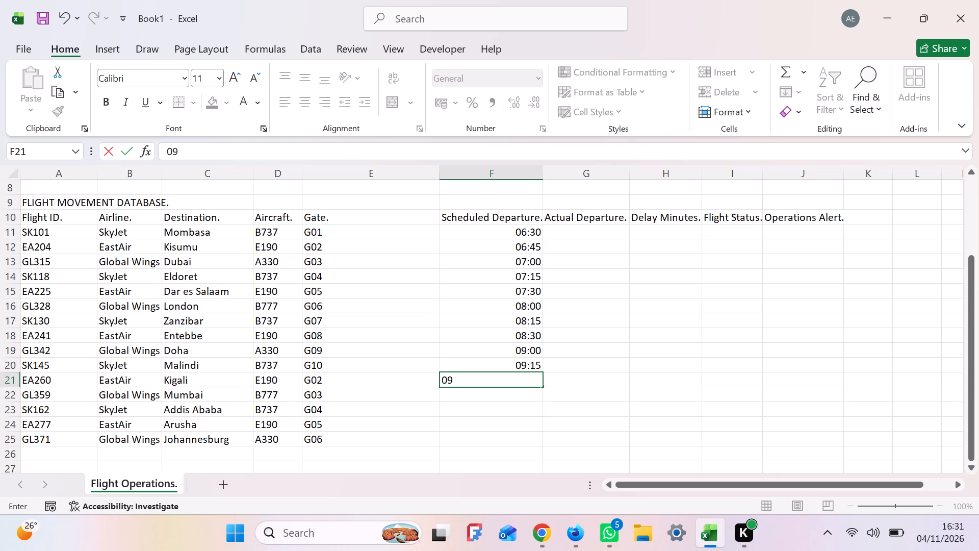
key("shift+colon")
key("3")
key("0")
key("Return")
Enter scheduled departure times 10:00, 10:15 and 10:30 for flights GL359, SK162 and EA277.
type("10")
key("semicolon")
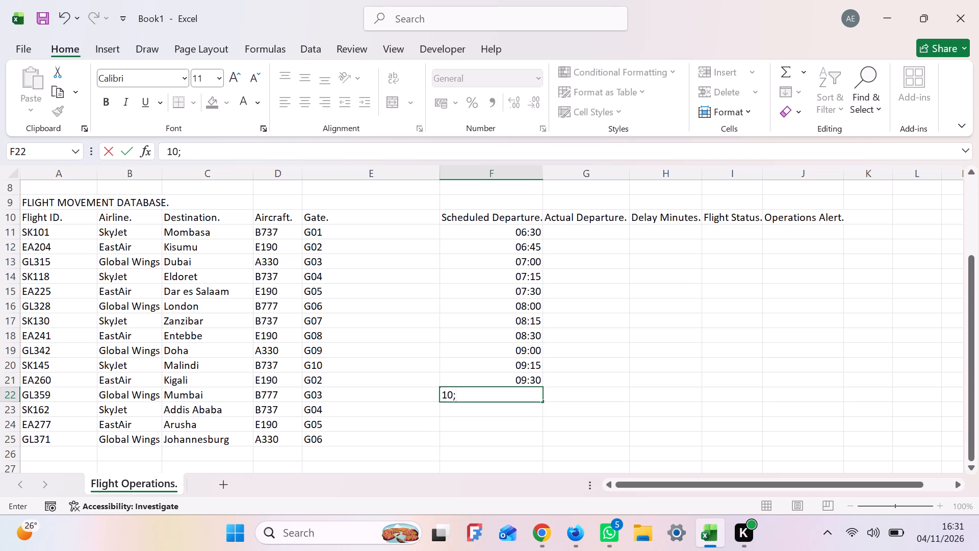
key("BackSpace")
key("shift+colon")
type("00")
key("Return")
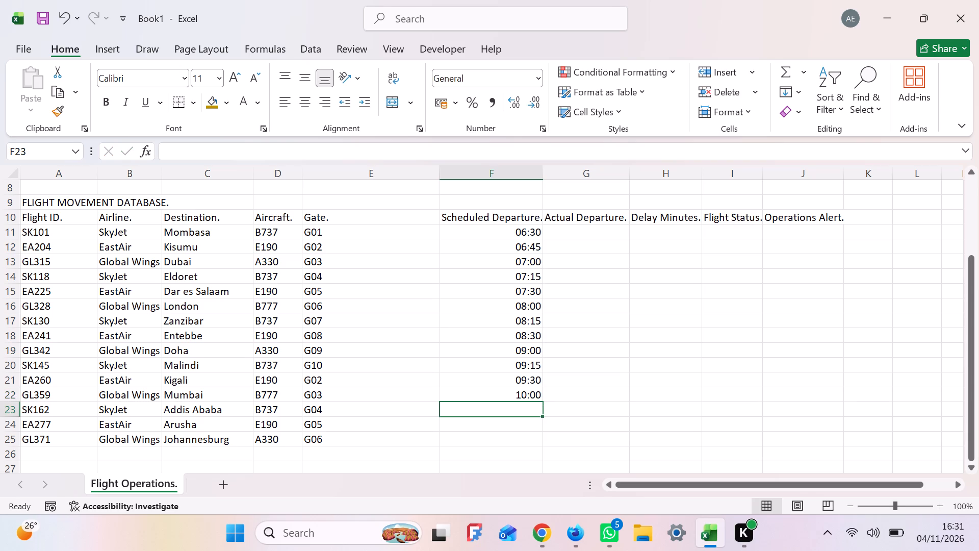
type("10")
key("shift+colon")
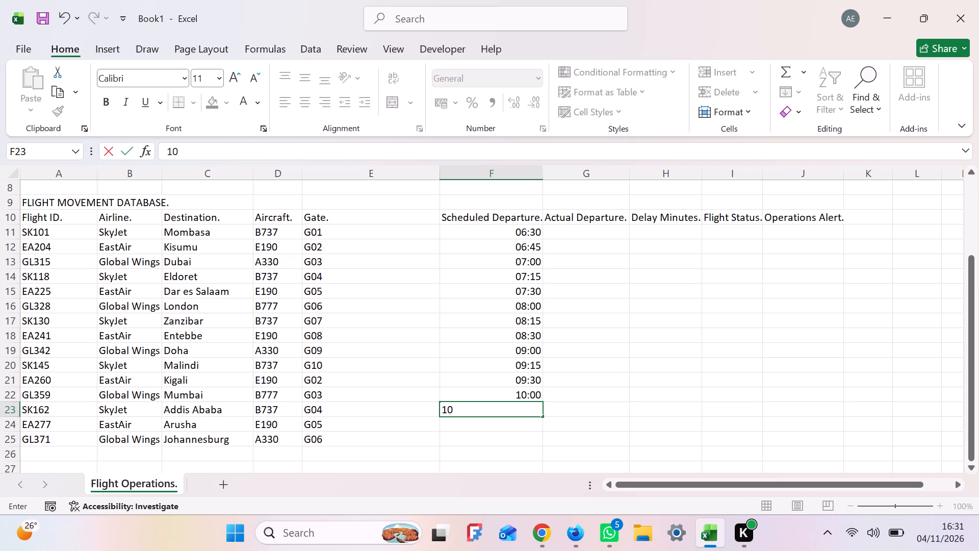
type("15")
key("Return")
type("10")
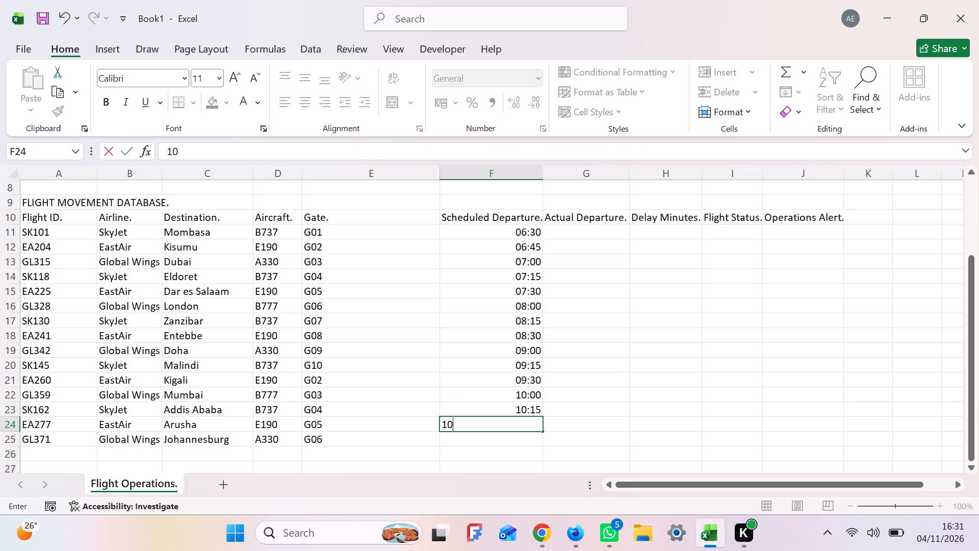
key("shift+colon")
type("30")
key("Return")
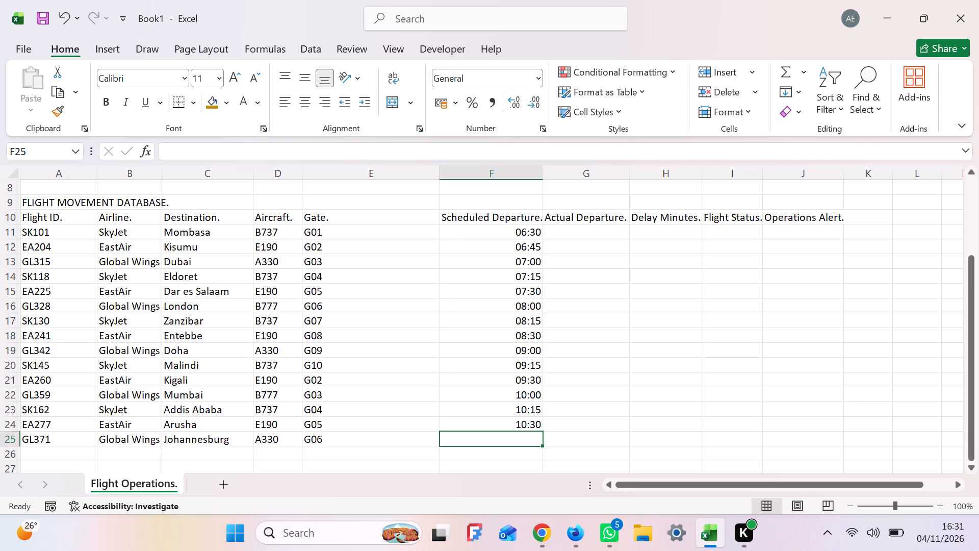
Enter scheduled departure time 11:00 for flight GL371.
type("11")
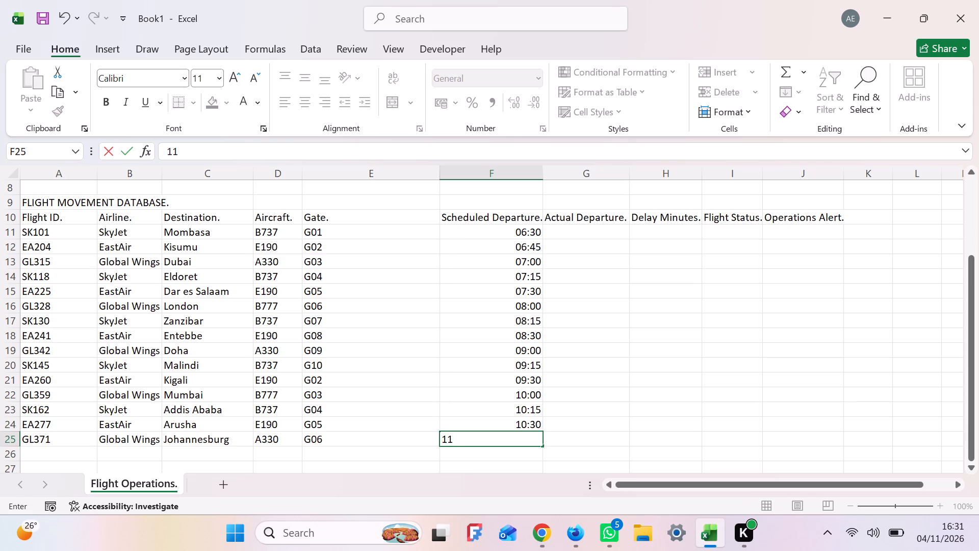
key("shift+colon")
type("00")
key("Return")
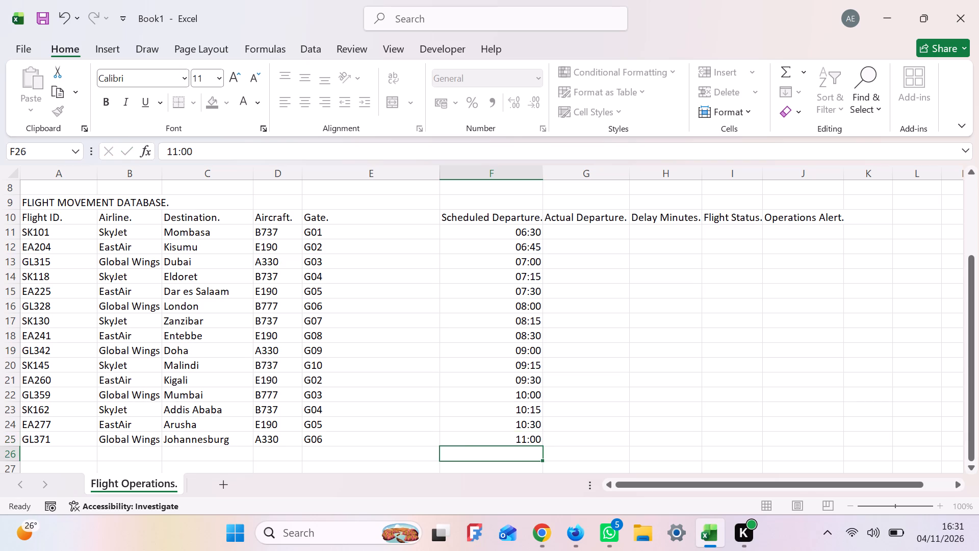
Enter actual departure times 06:35, 07:05 and 07:00 for flights SK101, EA204 and GL315.
left_click(575, 233)
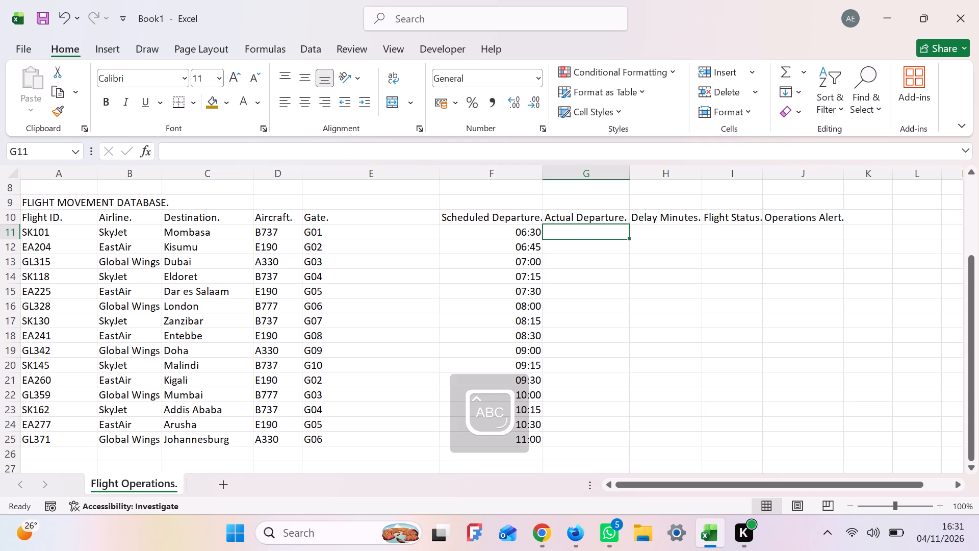
type("06")
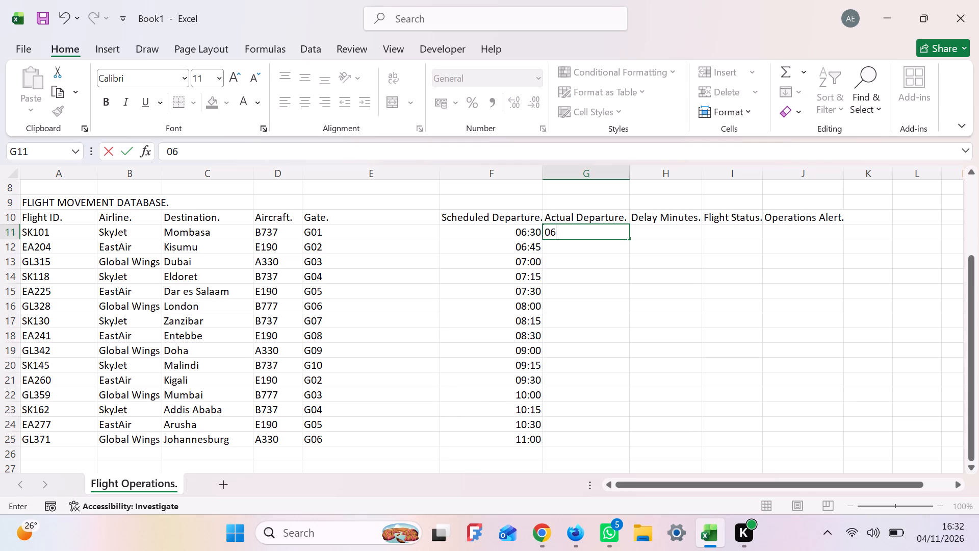
key("shift+colon")
type("35")
key("Return")
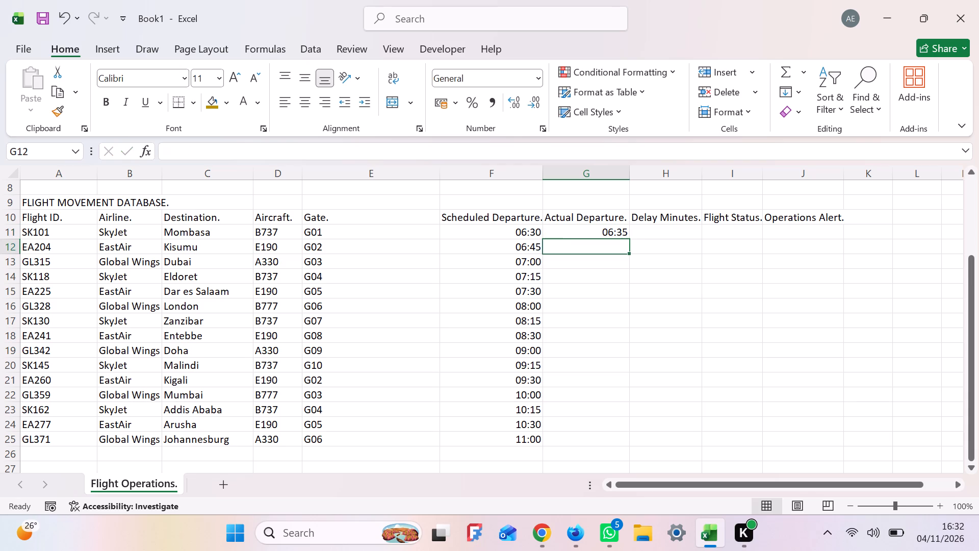
type("07")
key("shift+colon")
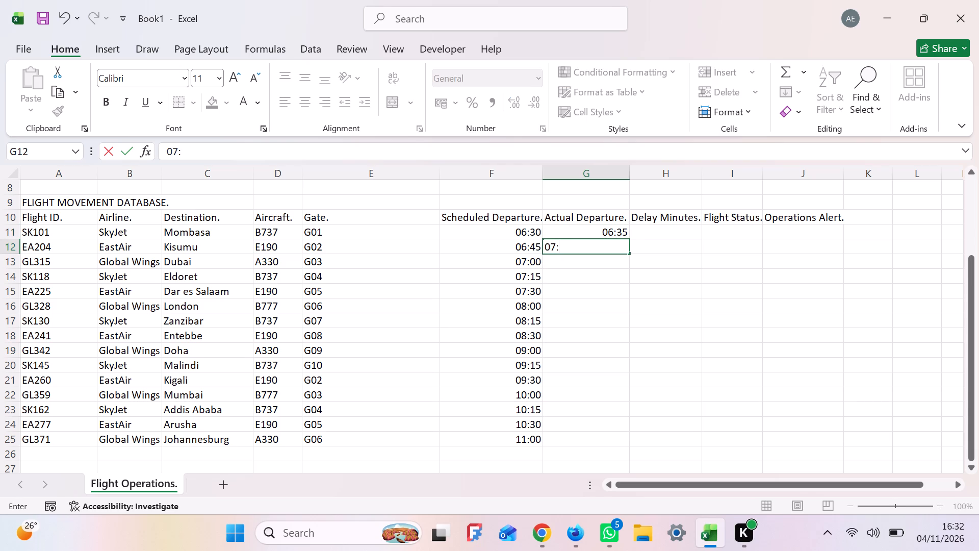
type("05")
key("Return")
type("07")
key("shift+colon")
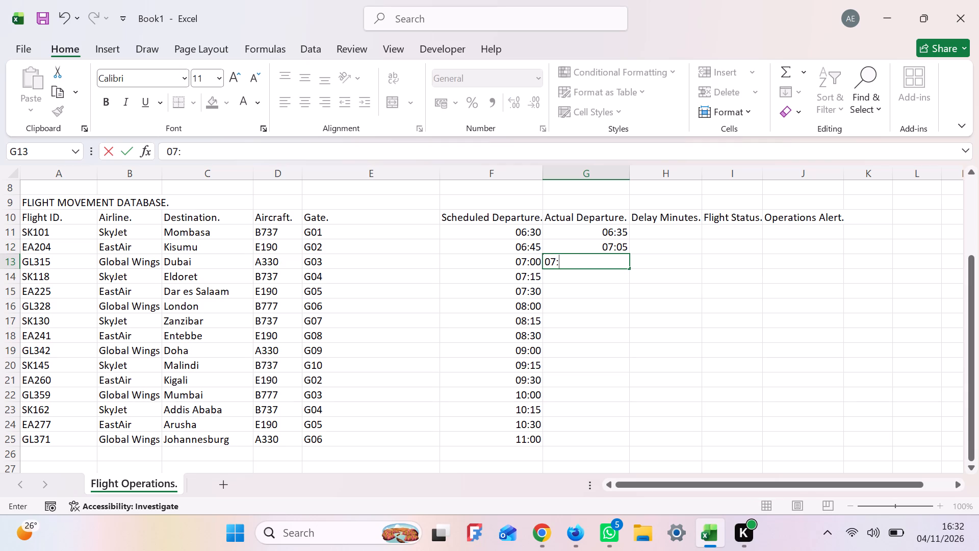
type("00")
key("Return")
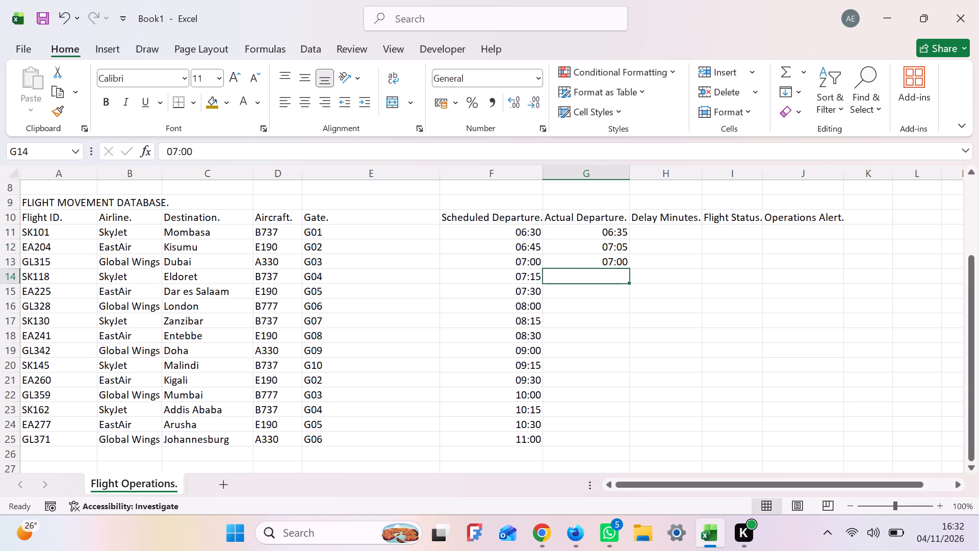
Enter actual departure times 07:50 for flight SK118 and 07:40 for flight EA225.
key("0")
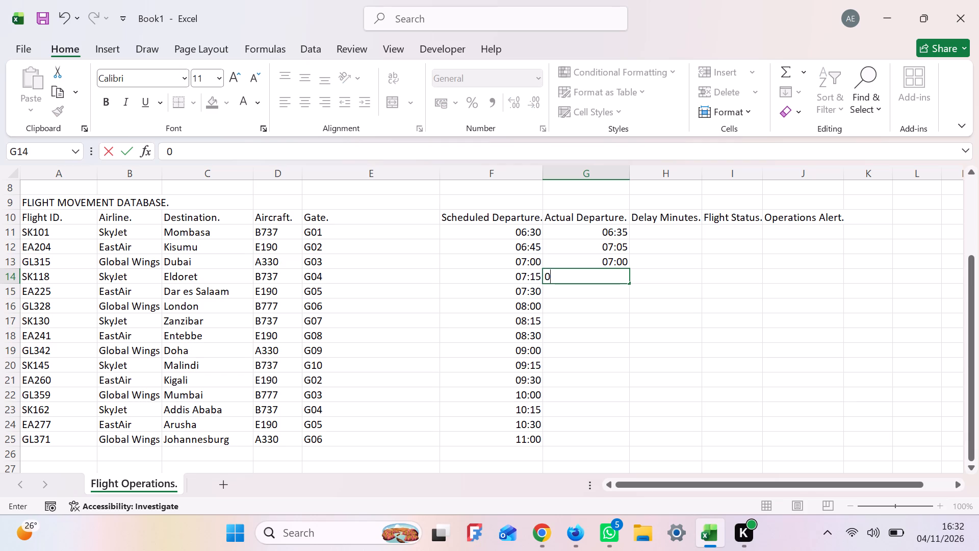
key("7")
key("shift+colon")
key("5")
key("0")
key("Return")
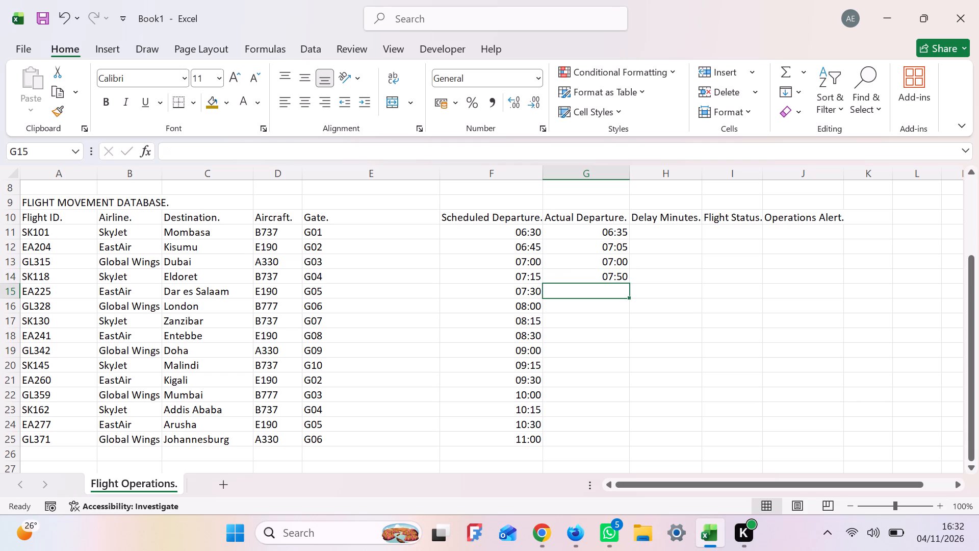
type("07")
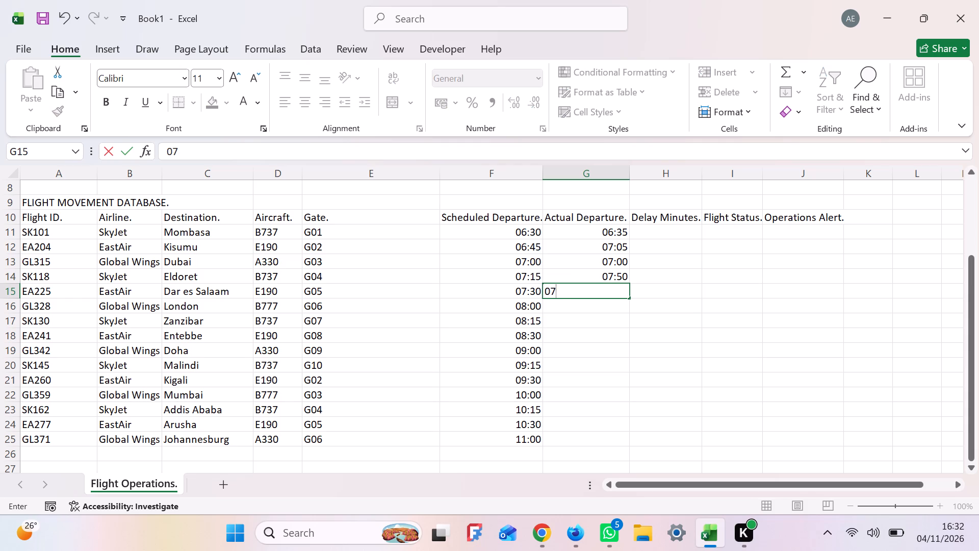
key("shift+colon")
key("4")
key("0")
key("Return")
Enter actual departure times 08:55 for flight GL328 and 08:15 for flight SK130.
type("08")
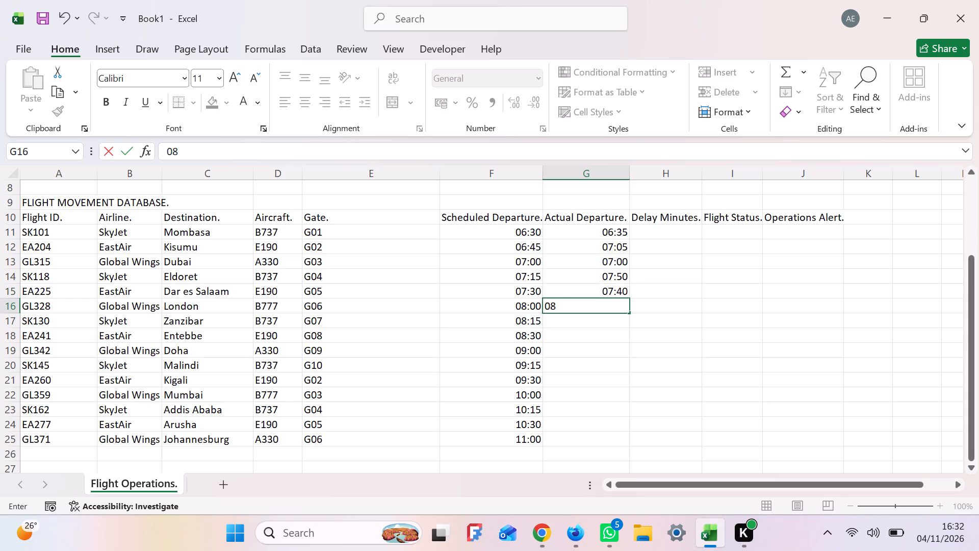
key("shift+colon")
type("55")
key("Return")
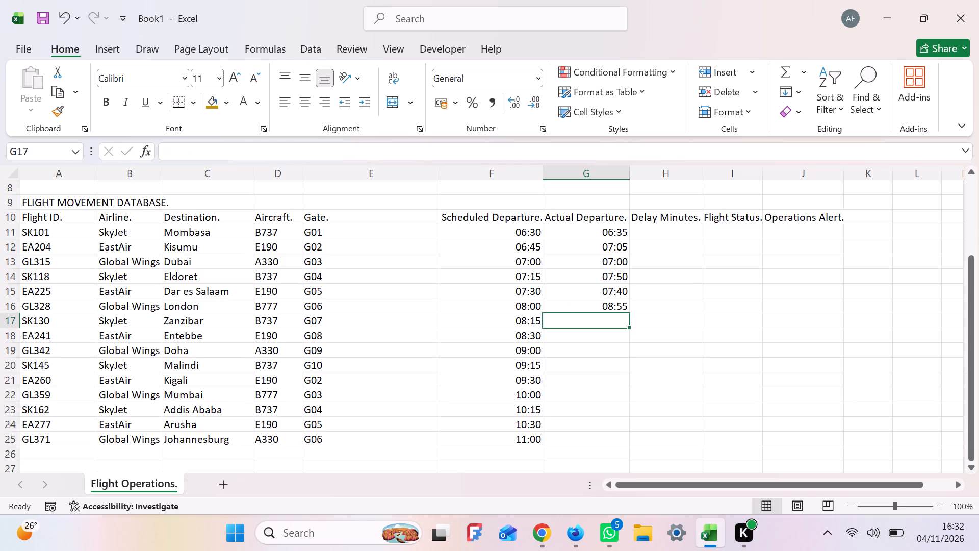
type("08")
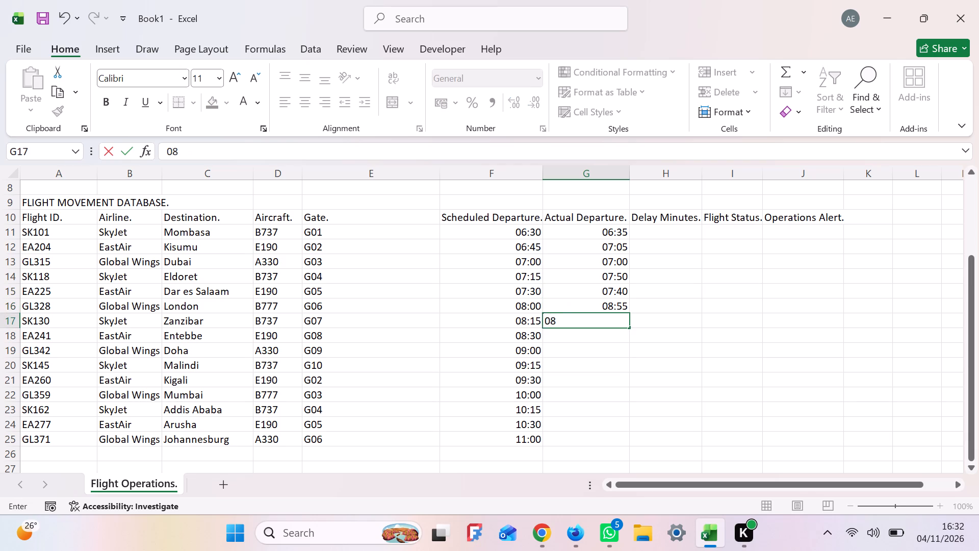
key("shift+colon")
key("1")
key("5")
key("Return")
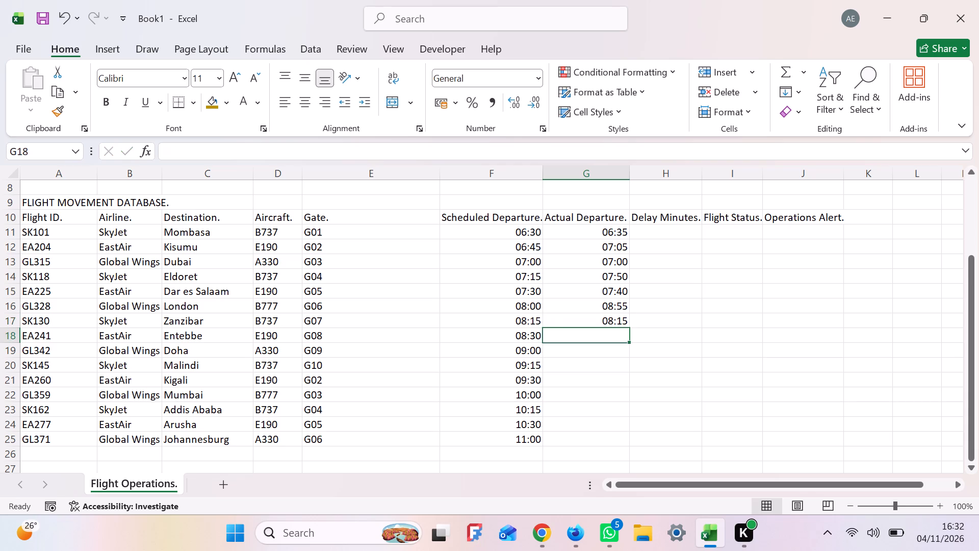
Enter actual departure times 09:00, 09:10 and 10:05 for flights EA241, GL342 and SK145.
key("0")
key("9")
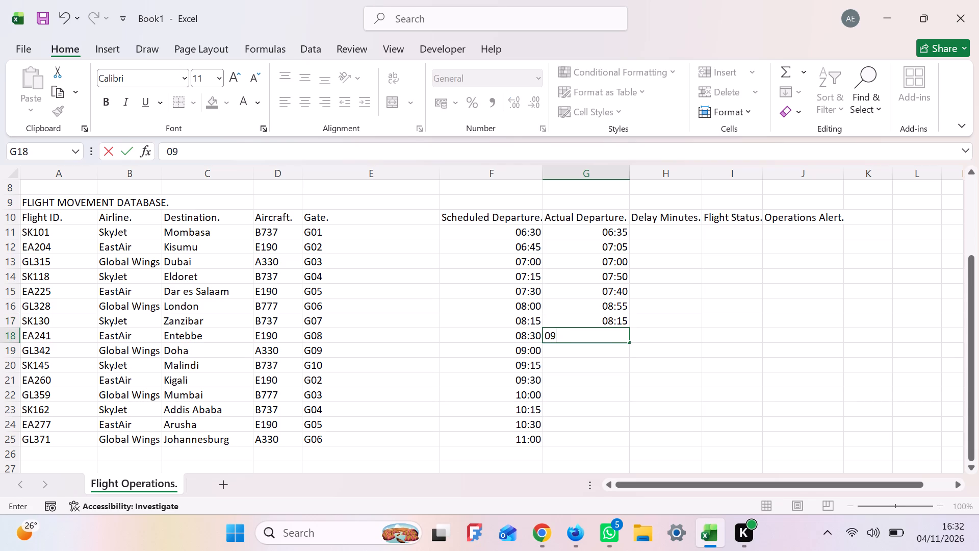
key("shift+colon")
type("00")
key("Return")
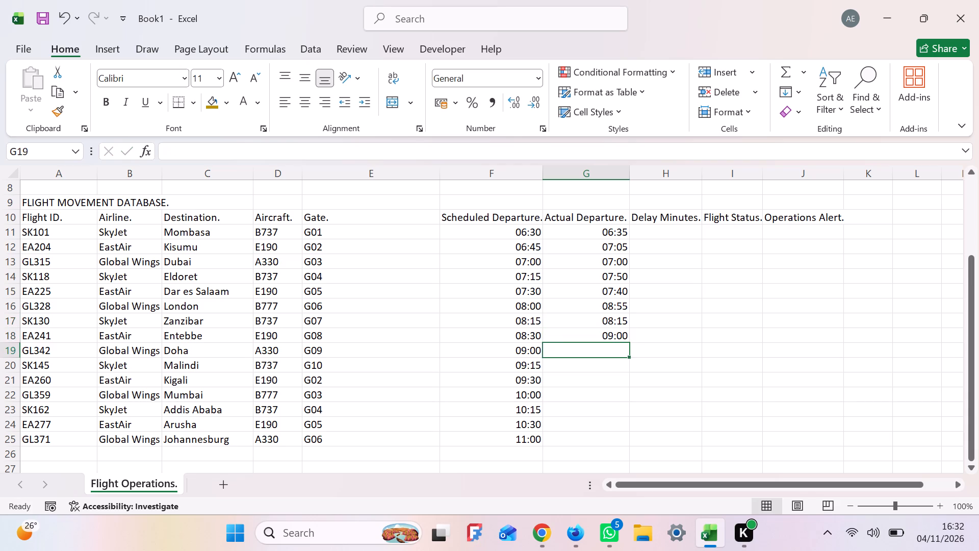
key("0")
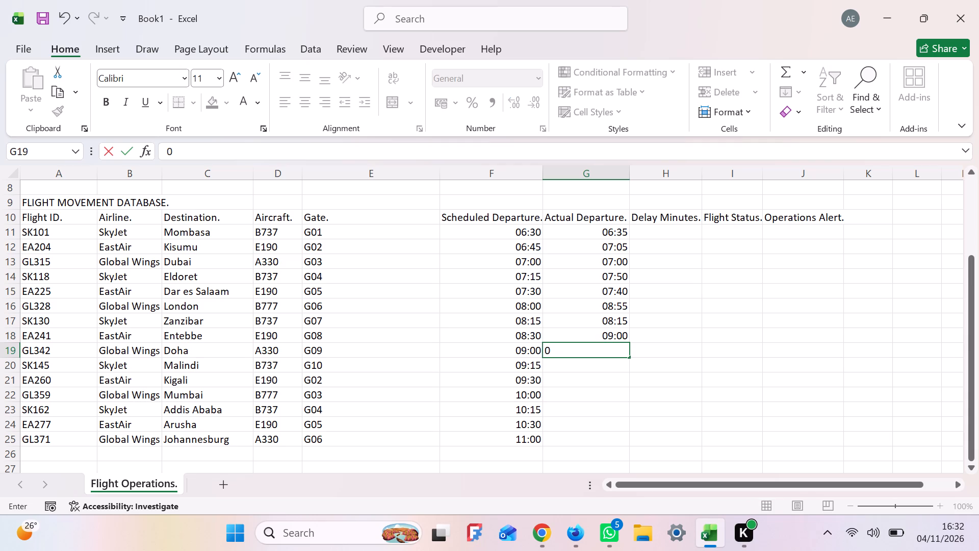
key("9")
key("shift+colon")
key("1")
key("0")
key("Return")
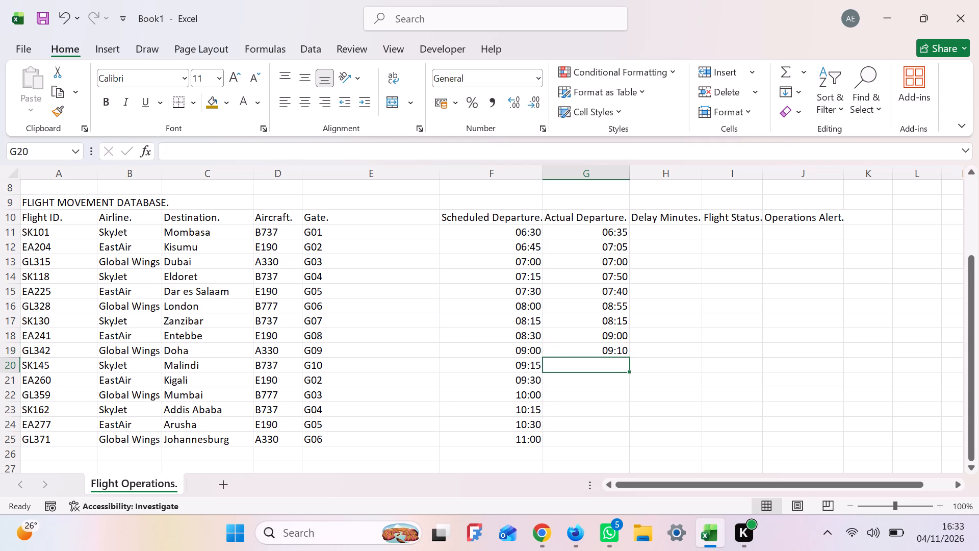
type("10")
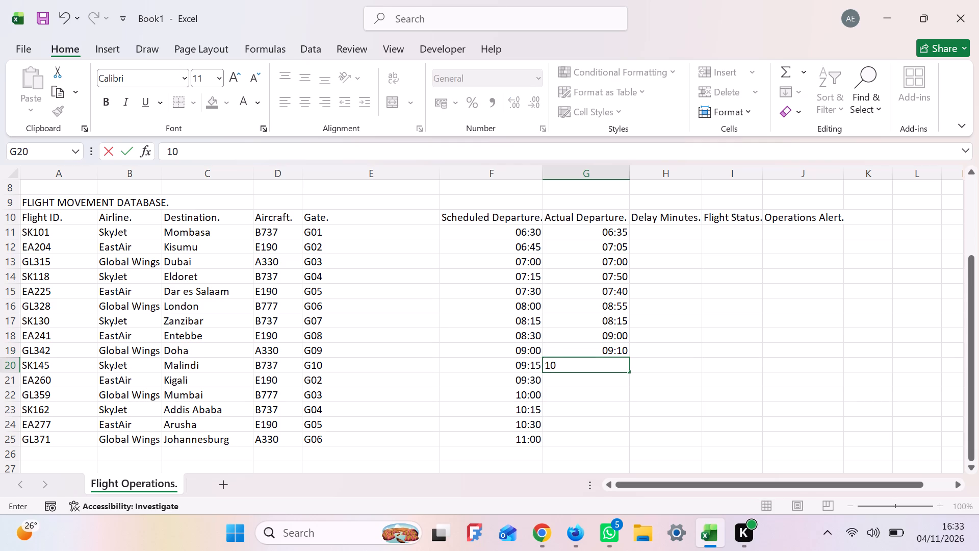
key("shift+colon")
type("05")
key("Return")
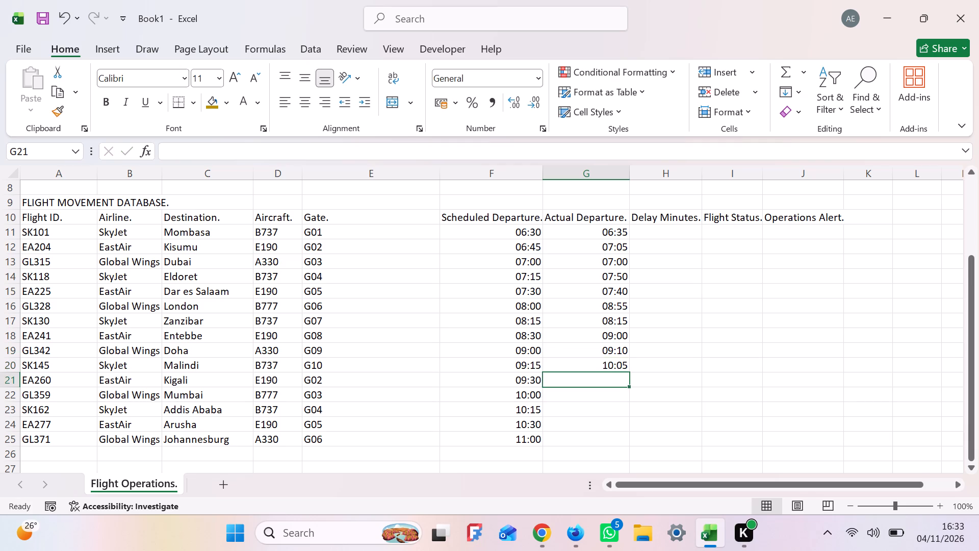
Enter actual departure times 09:30 for flight EA260 and 10:25 for flight GL359.
type("09")
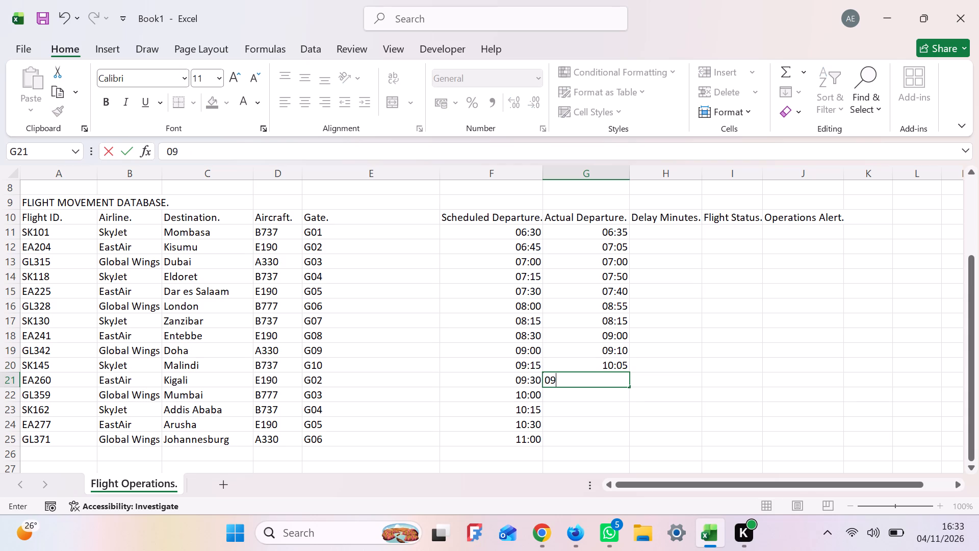
key("shift+colon")
key("3")
key("0")
key("Return")
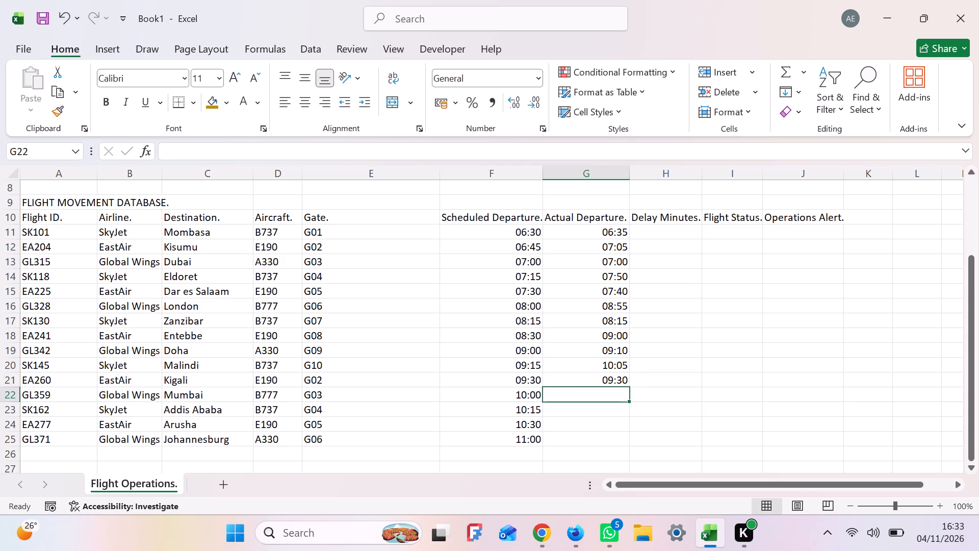
type("10")
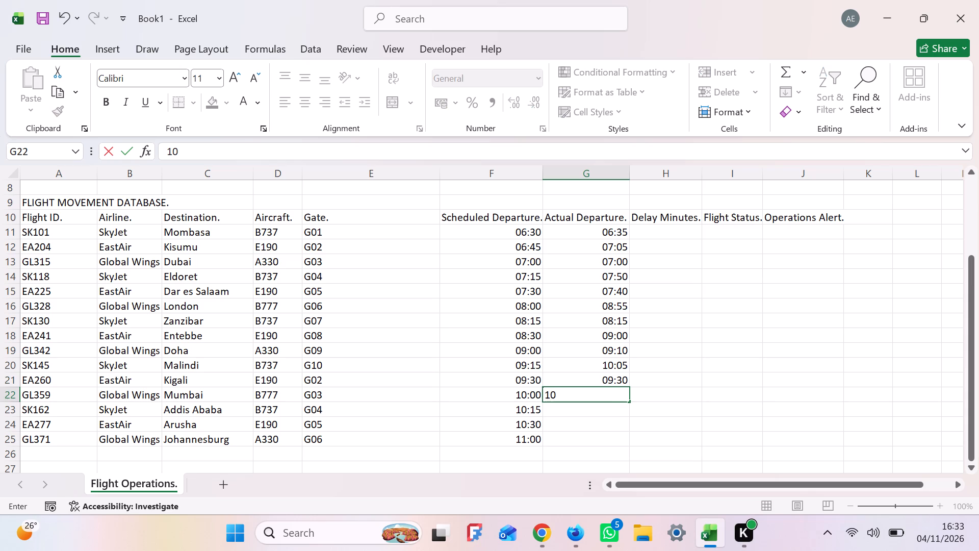
key("shift+colon")
key("2")
key("5")
key("Return")
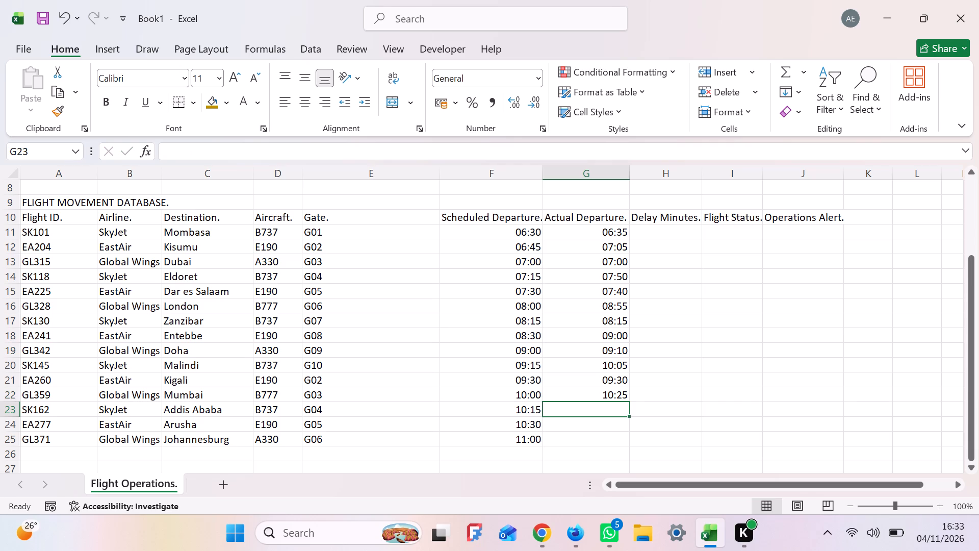
Enter actual departure times 10:20, 11:20 and 11:00 for flights SK162, EA277 and GL371.
type("10")
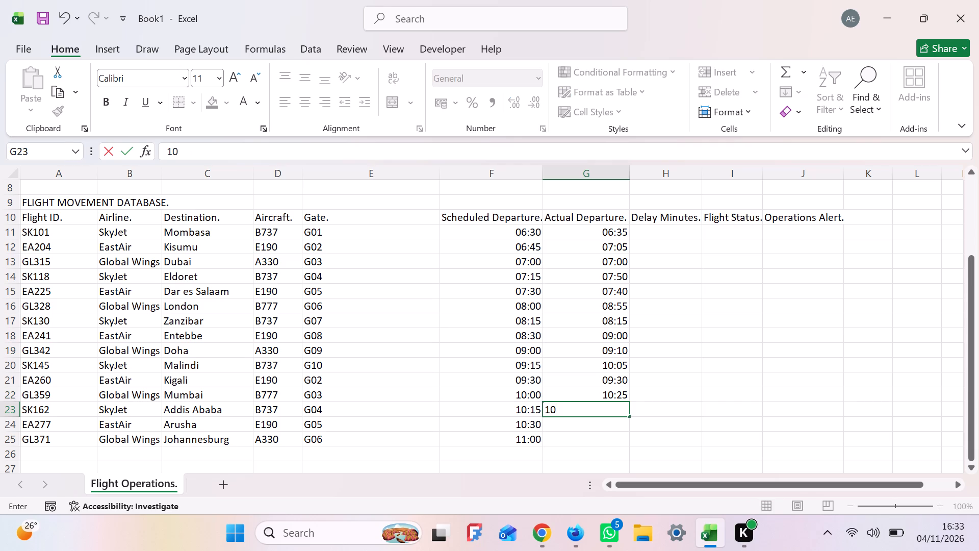
key("shift+colon")
key("2")
key("0")
key("Return")
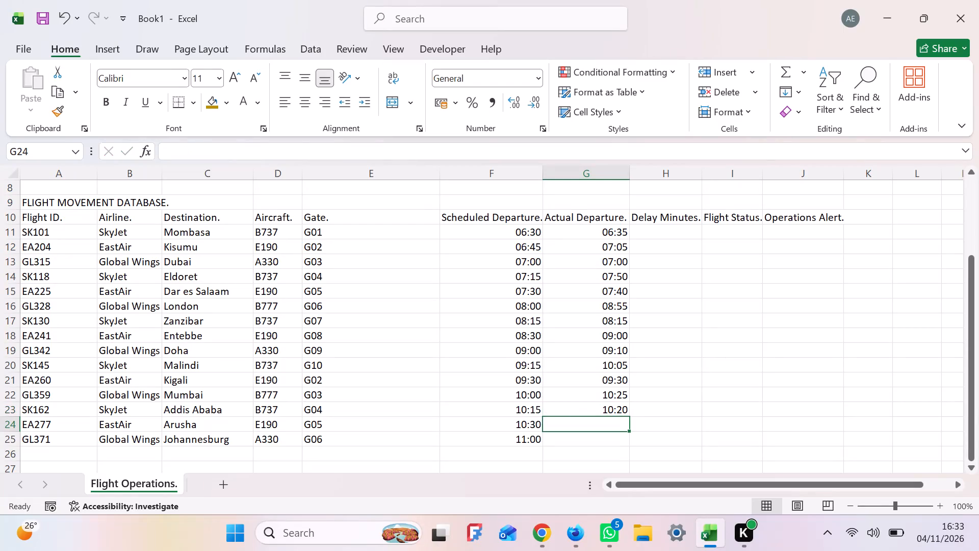
type("11")
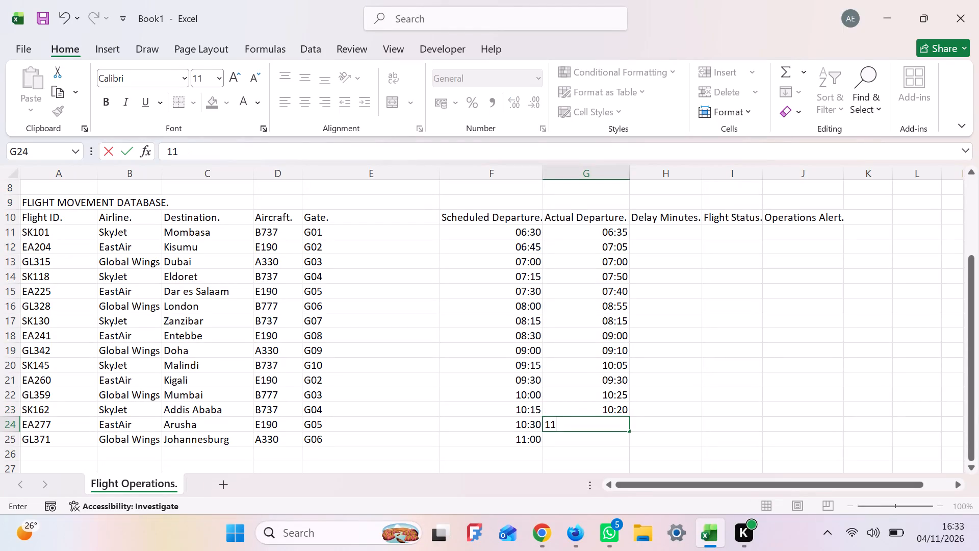
key("shift+colon")
type("20")
key("Return")
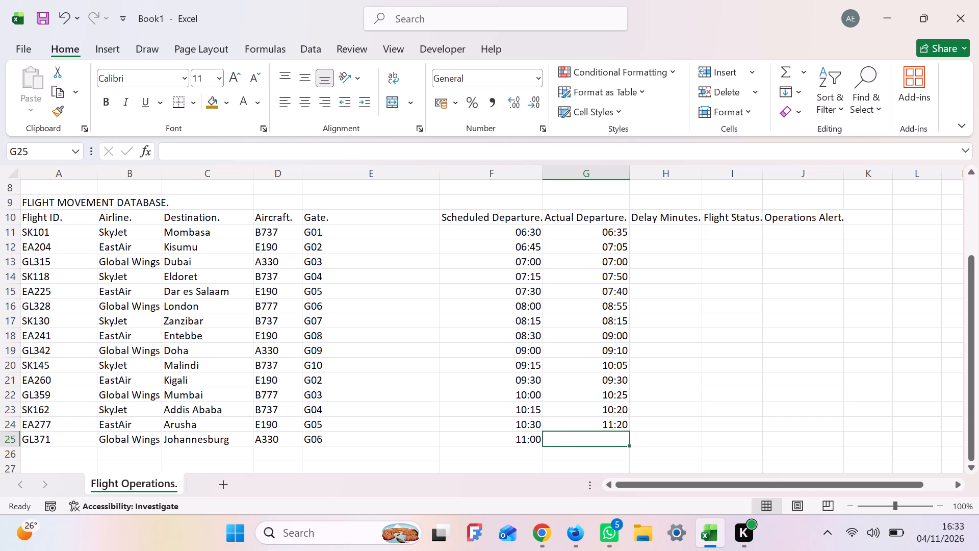
type("11")
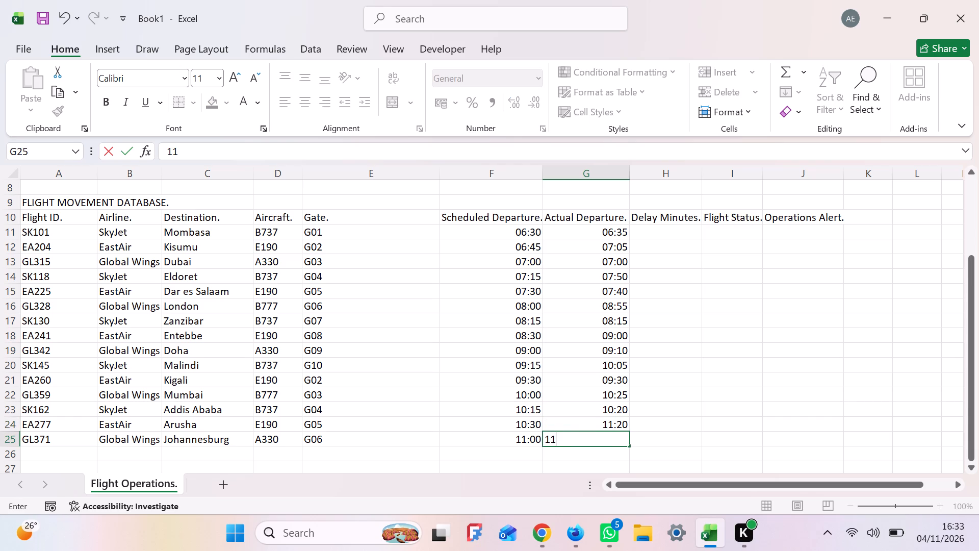
key("shift+colon")
type("00")
key("Return")
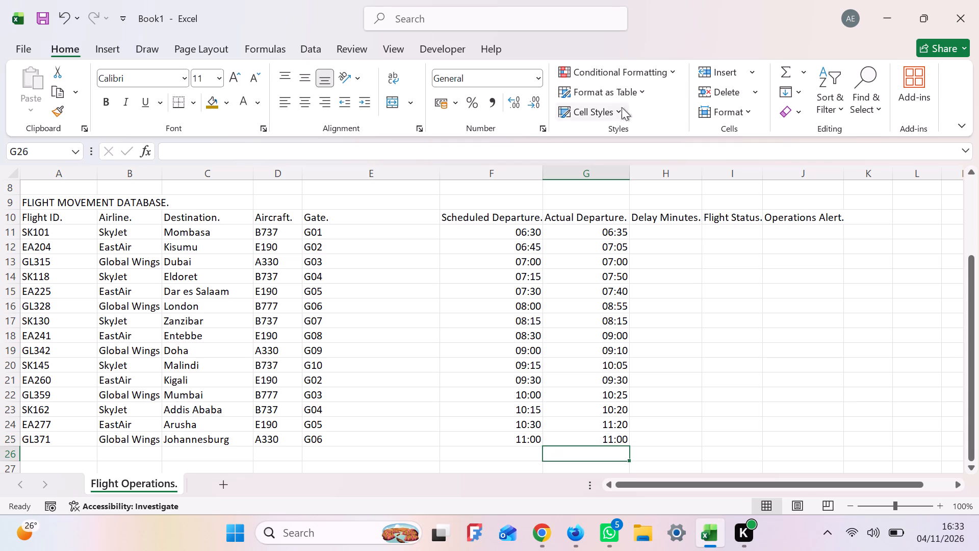
Apply the Time number format to all scheduled and actual departure values, F11 through G25.
left_click(536, 73)
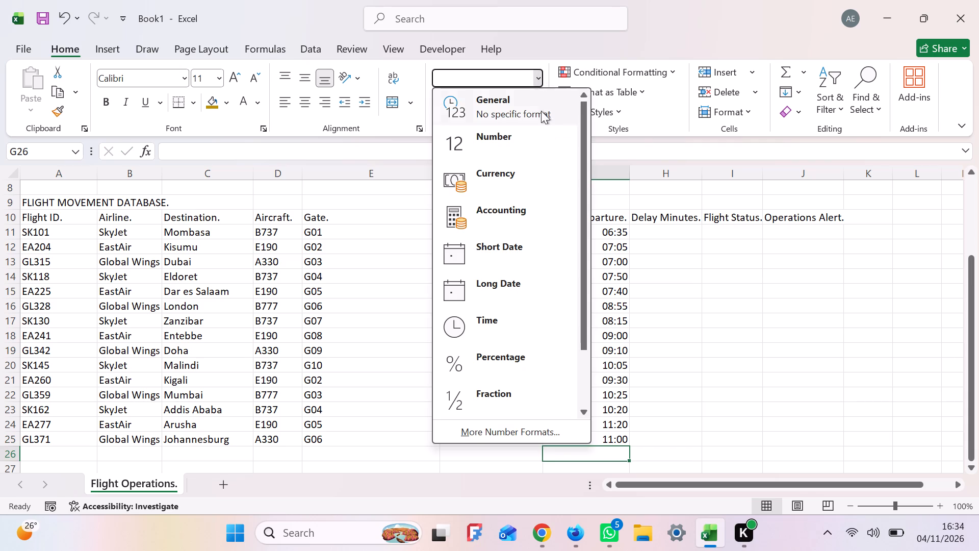
left_click(609, 233)
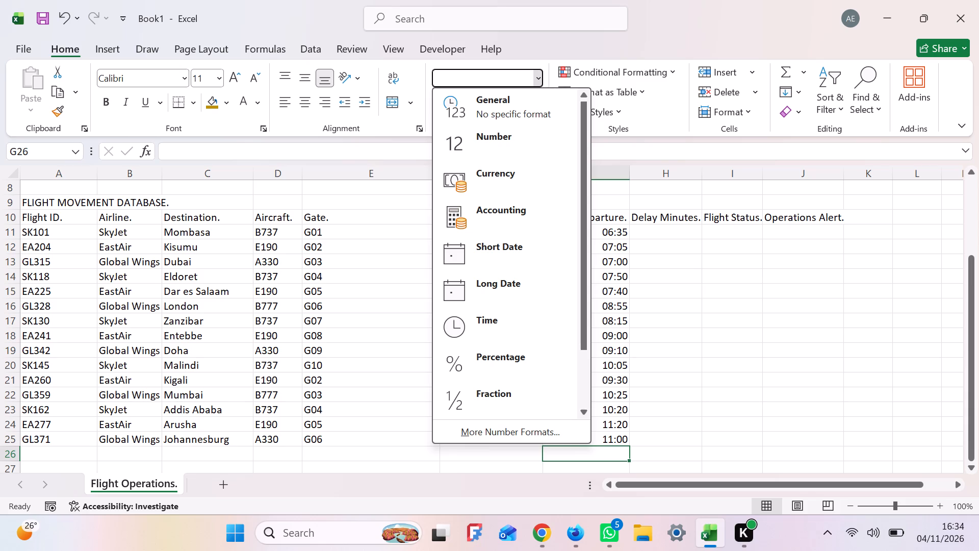
left_click(532, 232)
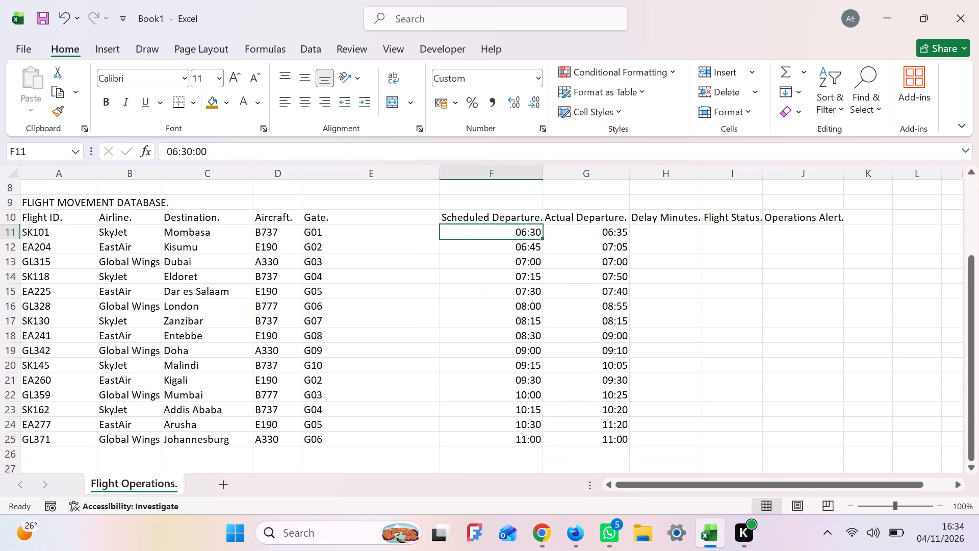
left_click(608, 443, "shift")
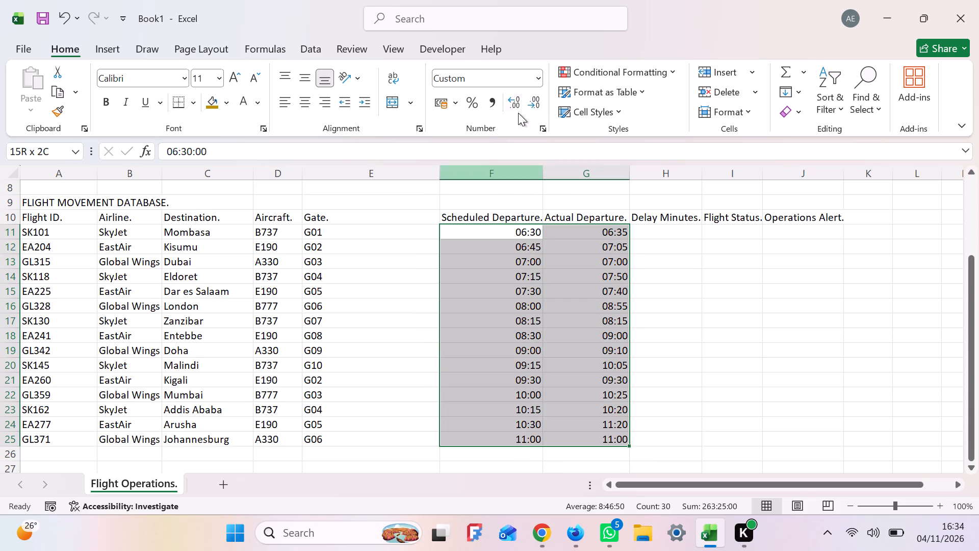
left_click(539, 79)
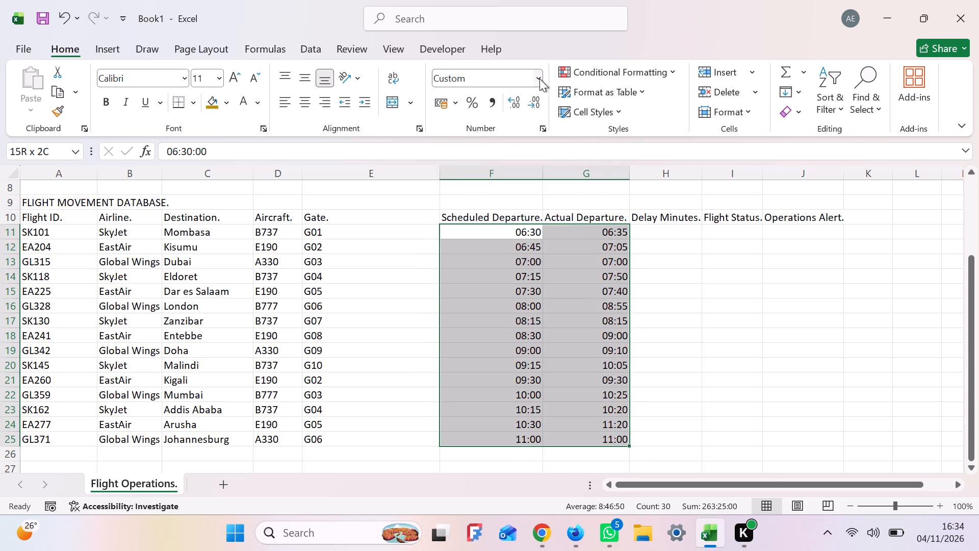
left_click(494, 325)
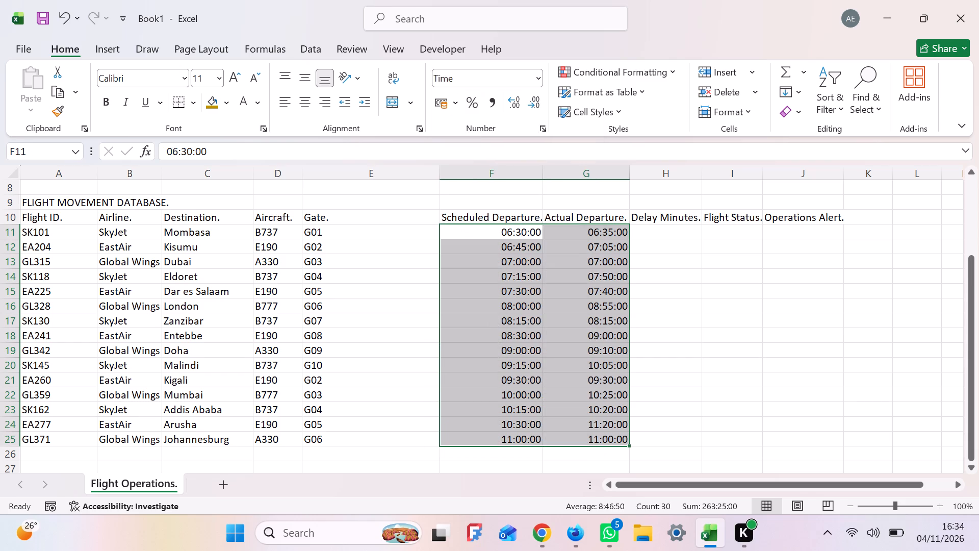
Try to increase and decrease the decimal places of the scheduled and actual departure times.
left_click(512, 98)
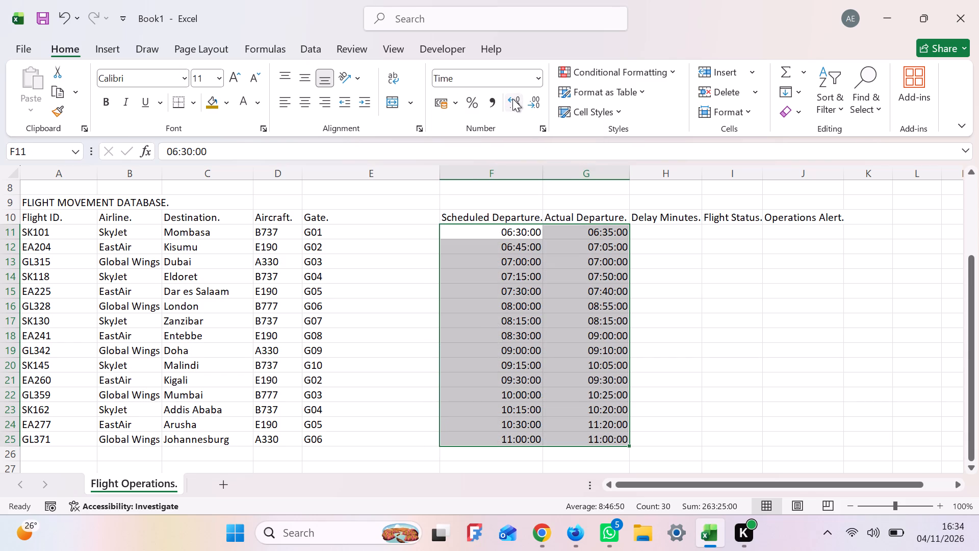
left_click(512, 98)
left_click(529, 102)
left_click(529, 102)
Enter the delay formula =MAX(O,(G11-F11)*1440), with the letter O as first argument, in H11 for flight SK101.
left_click(658, 228)
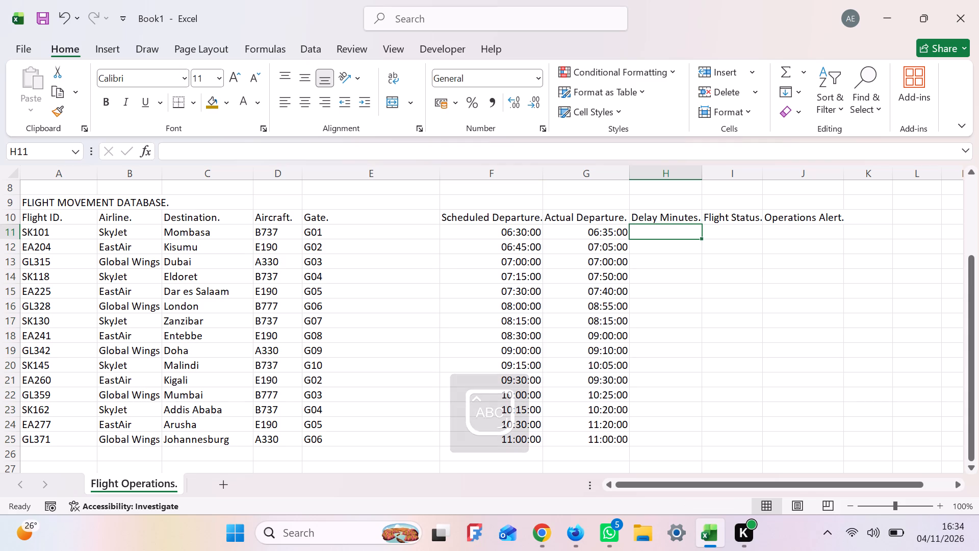
left_click(652, 235)
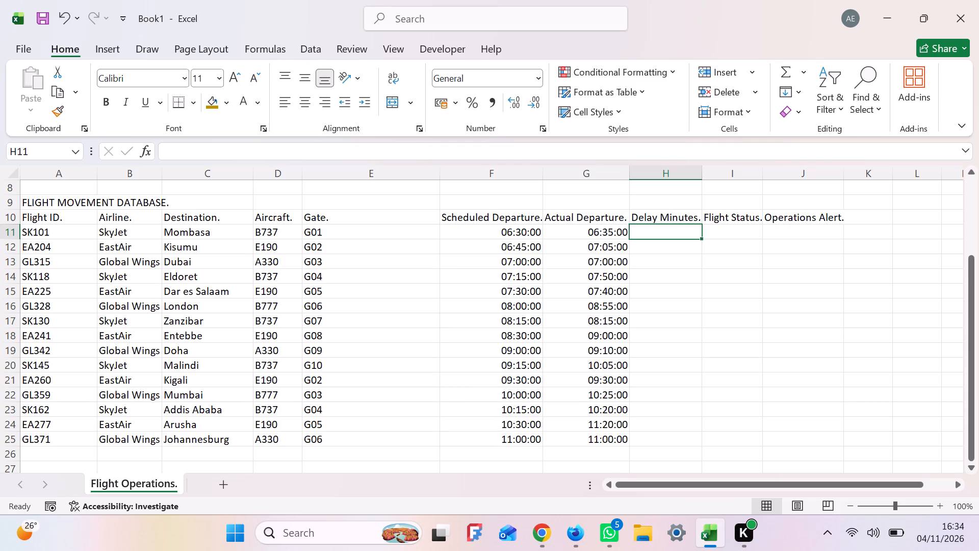
key("equal")
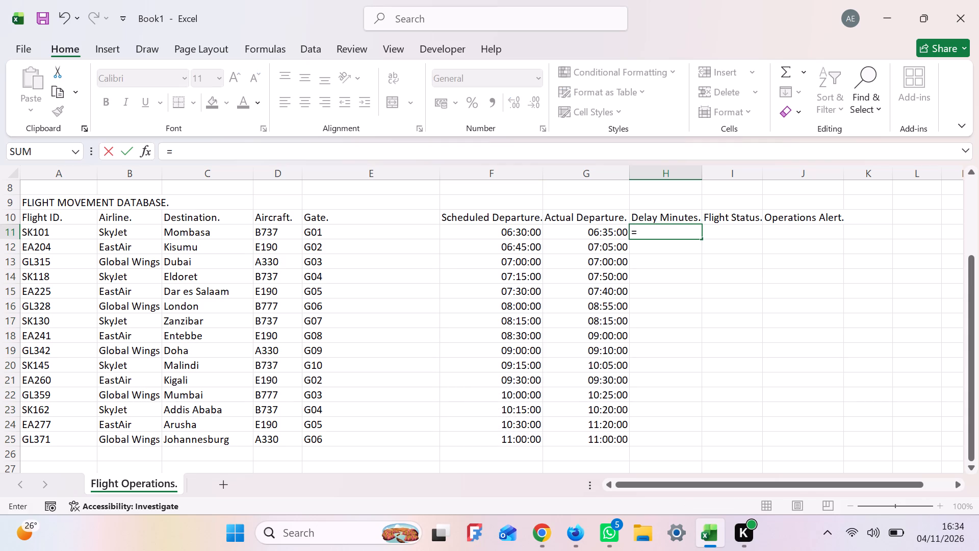
key("m")
key("a")
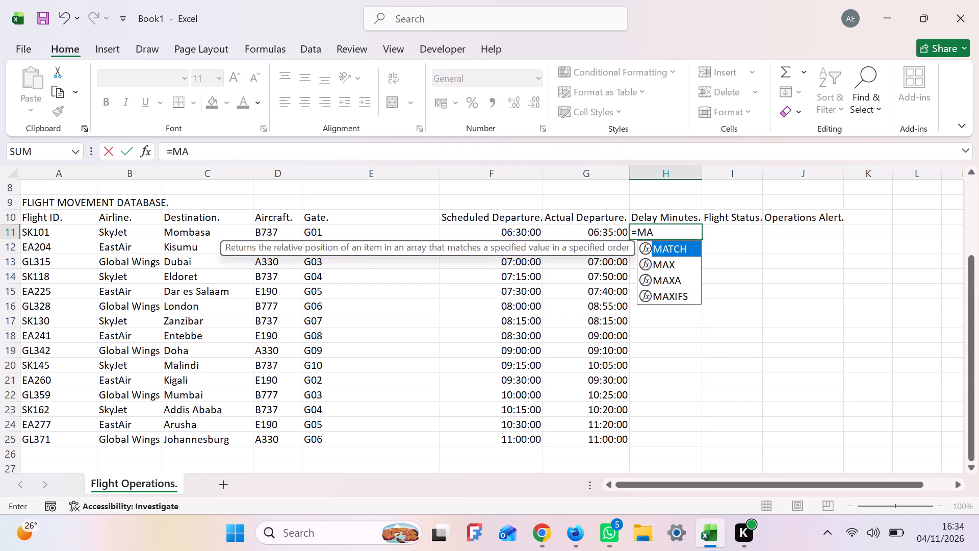
key("x")
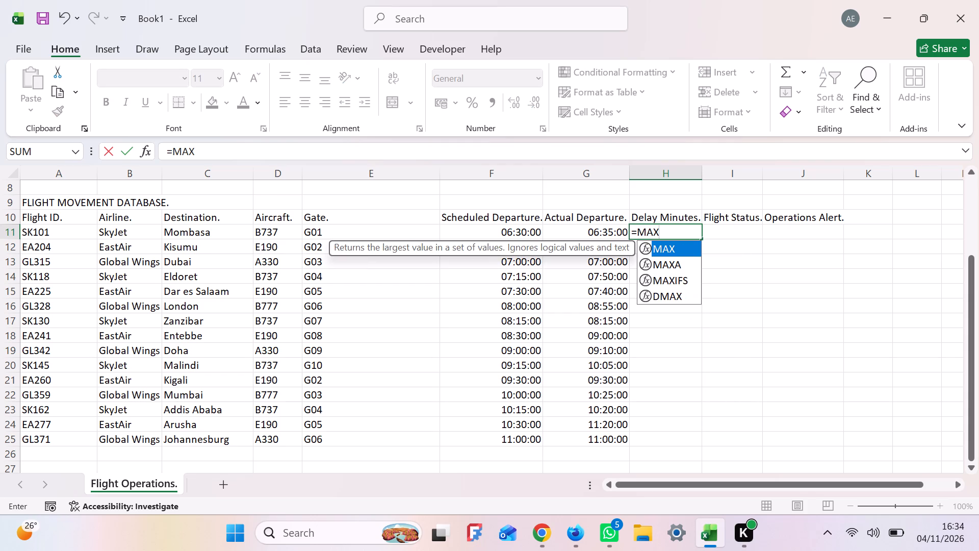
key("shift+parenleft")
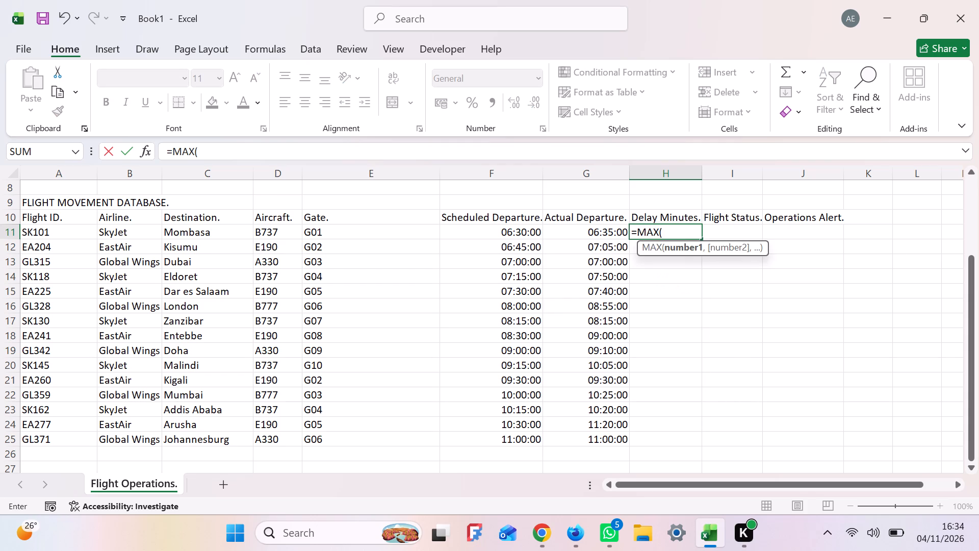
key("o")
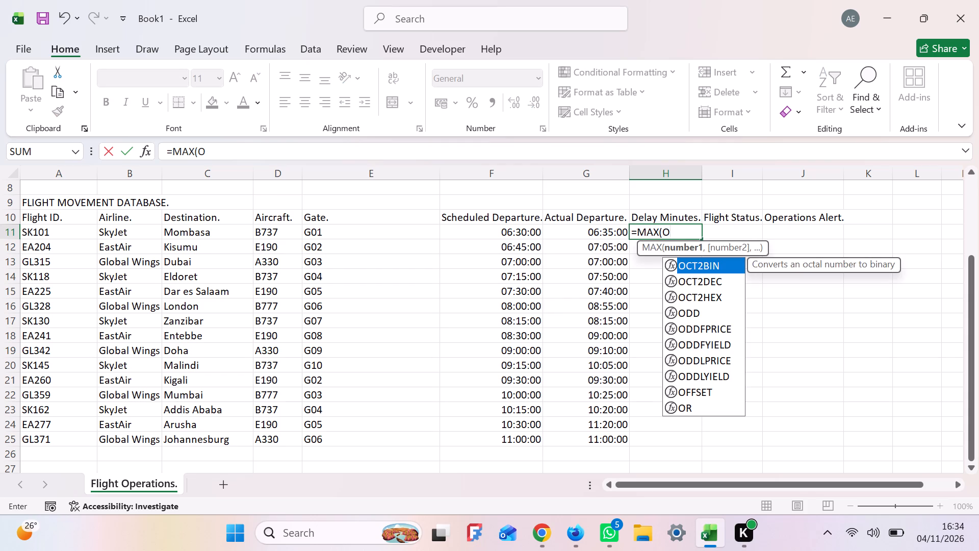
key("comma")
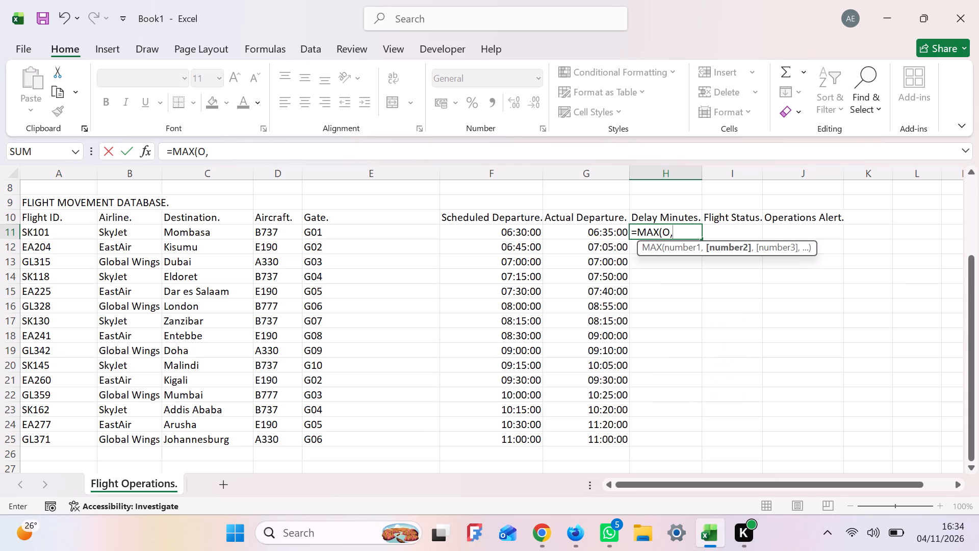
key("shift+parenleft")
key("g")
type("11")
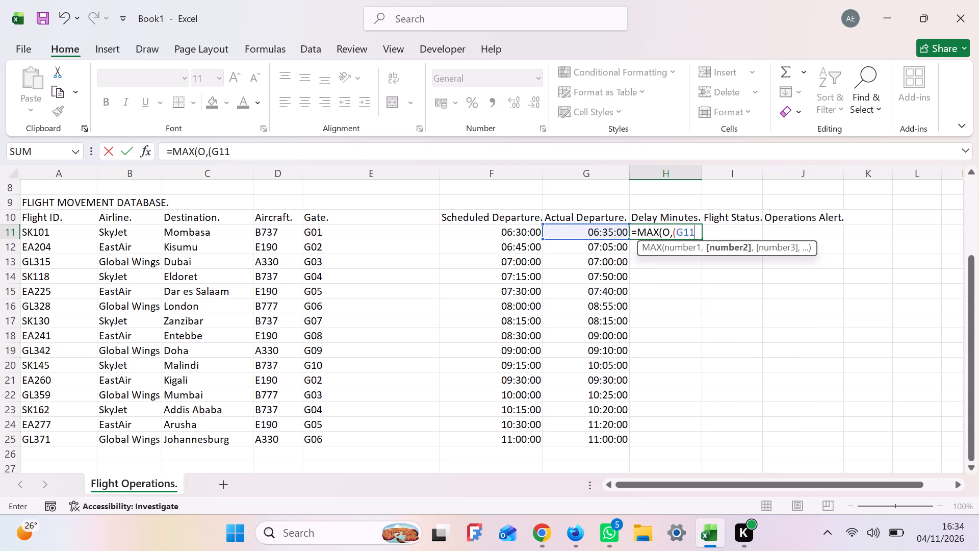
key("minus")
key("f")
type("11")
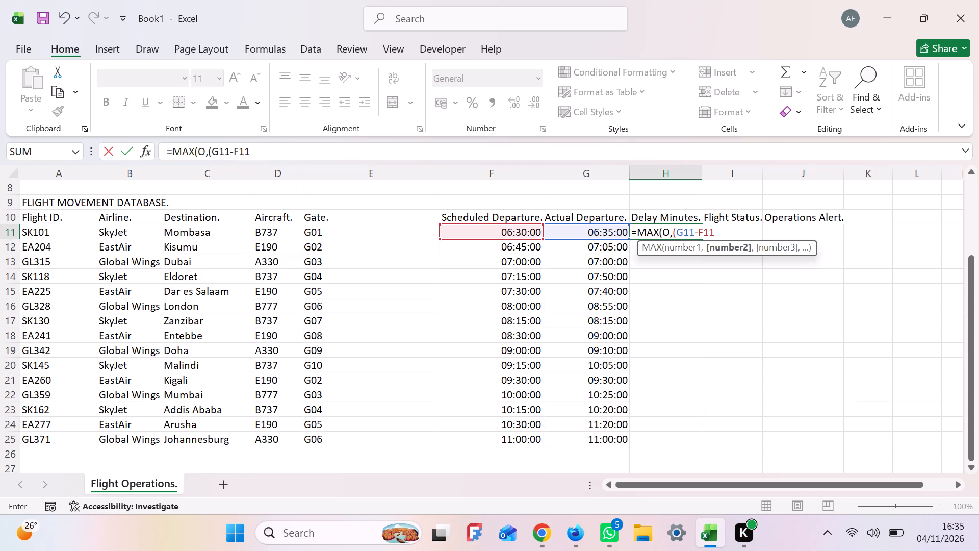
key("shift+parenright")
key("shift+asterisk")
key("1")
key("4")
type("40")
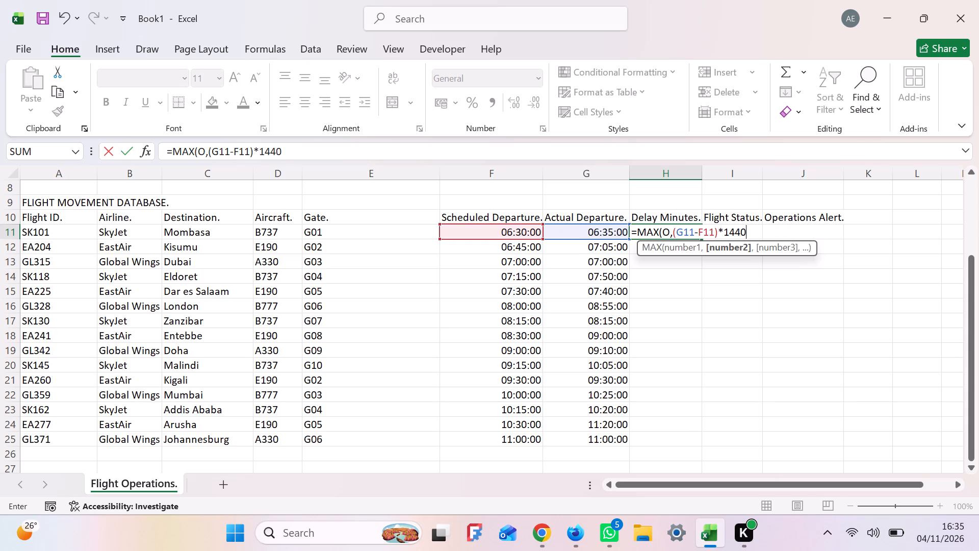
key("shift+parenright")
key("Return")
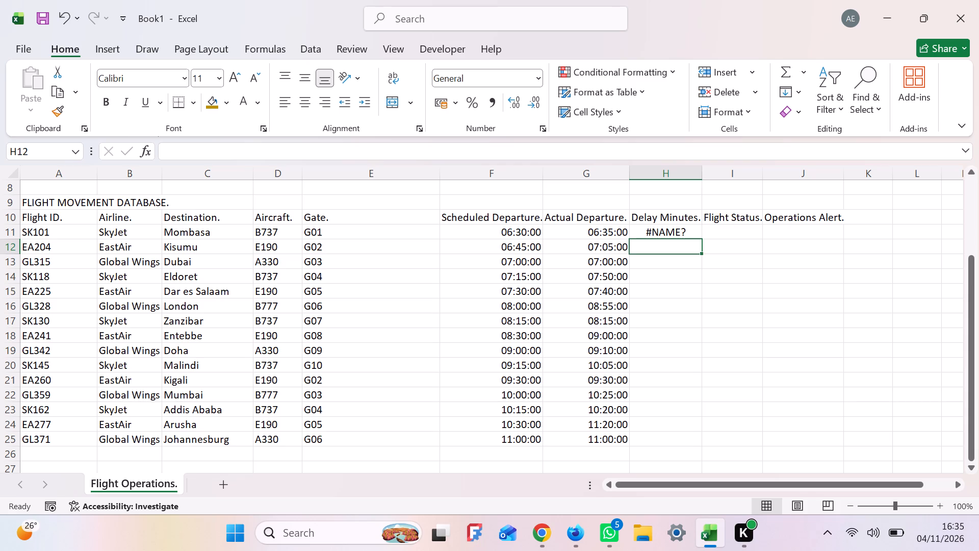
Replace the first MAX argument in the H11 delay formula with the number 0.
left_click(660, 232)
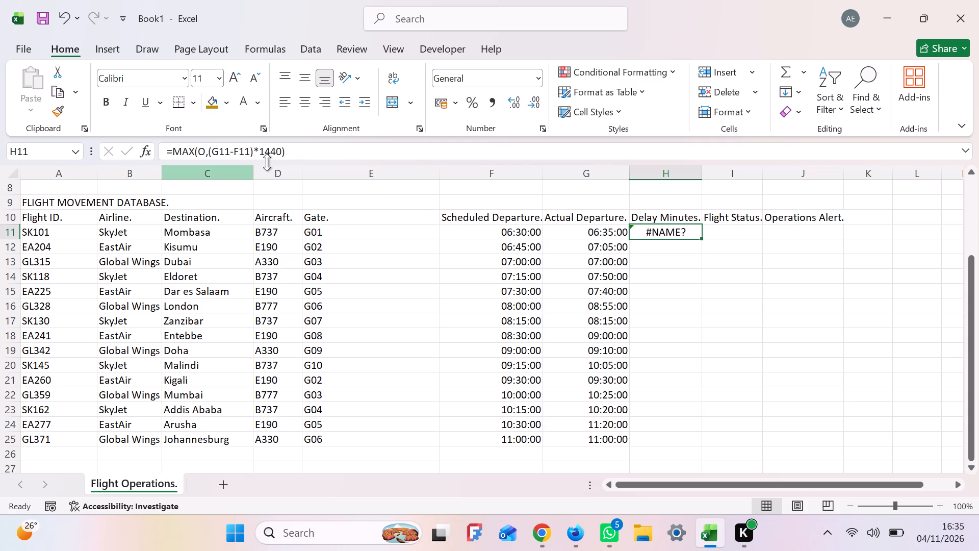
left_click(204, 151)
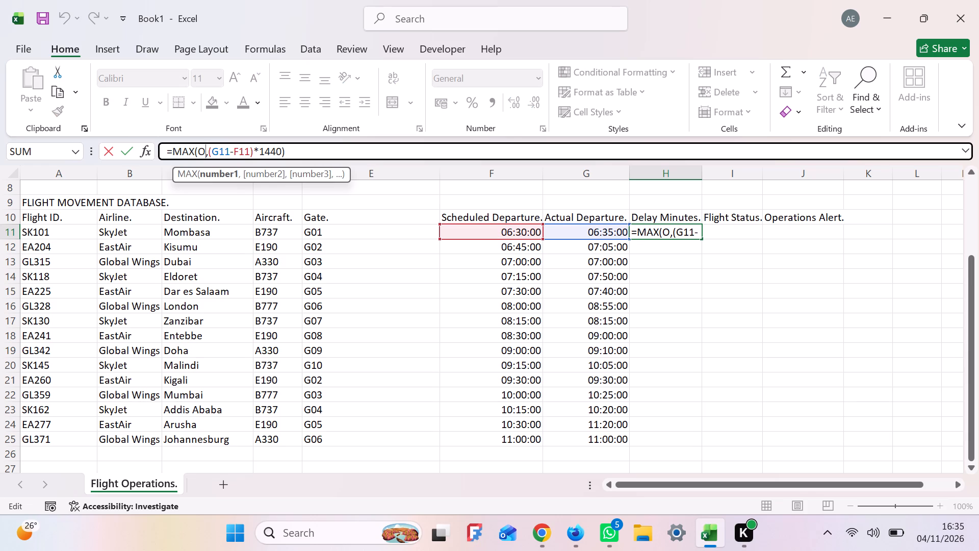
key("BackSpace")
key("0")
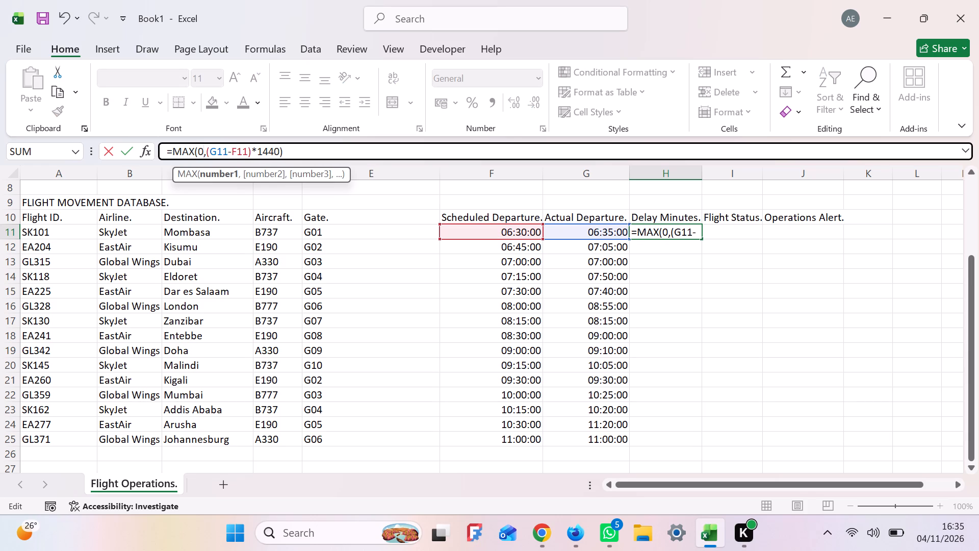
left_click(305, 143)
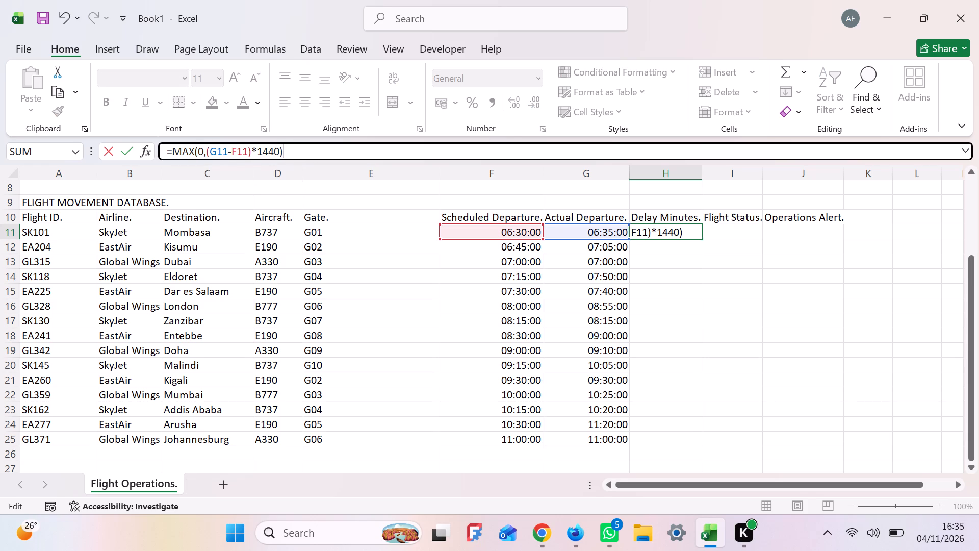
left_click(705, 236)
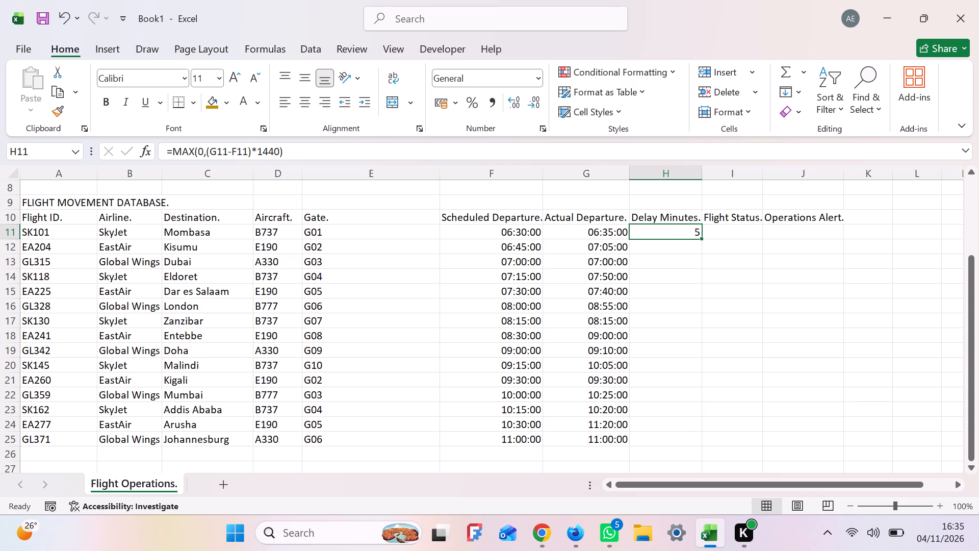
Fill the delay minutes formula from H11 down through H25 for all remaining flights.
left_click(657, 231)
left_click_drag(703, 235, 709, 280)
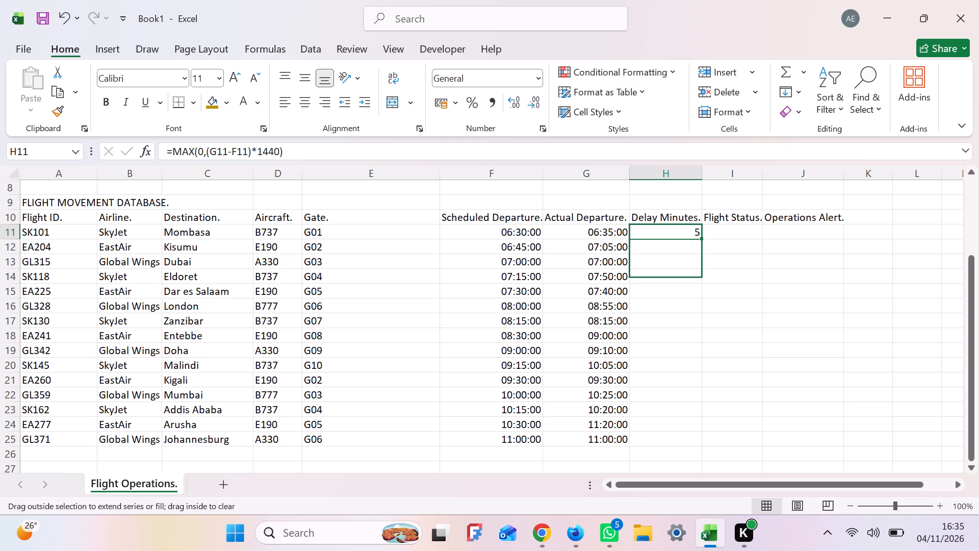
left_click_drag(709, 280, 705, 443)
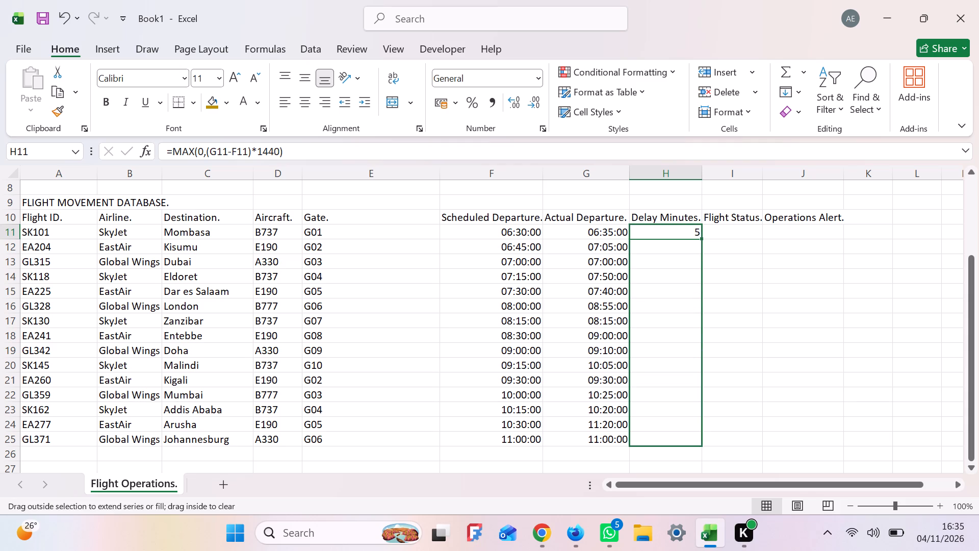
left_click_drag(705, 443, 705, 442)
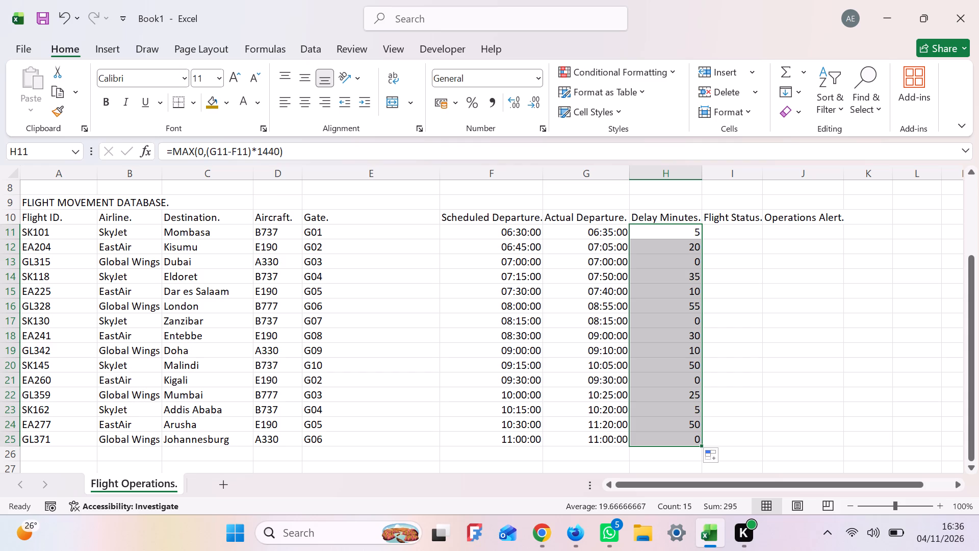
Check the filled delay minutes and their formulas in column H for the flights in rows 16 to 23.
left_click(732, 231)
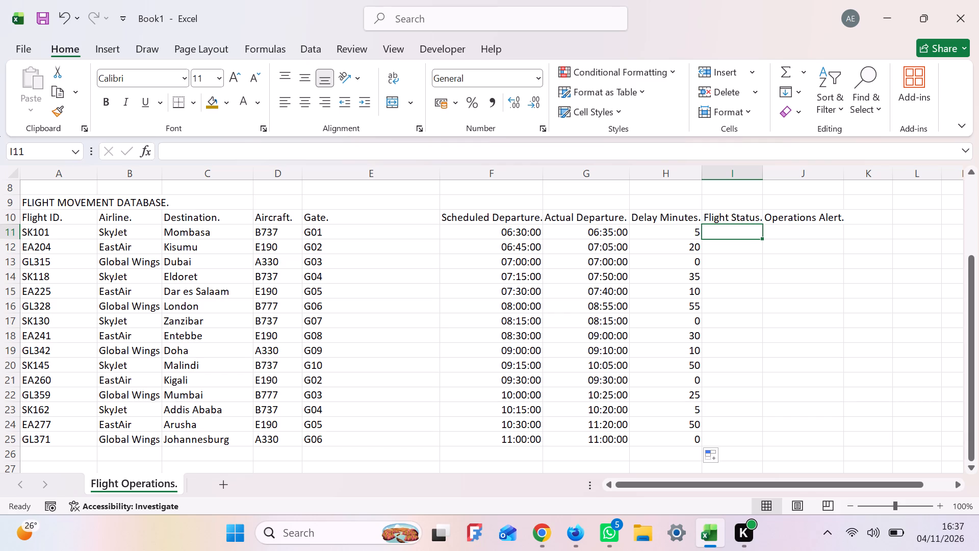
left_click(694, 307)
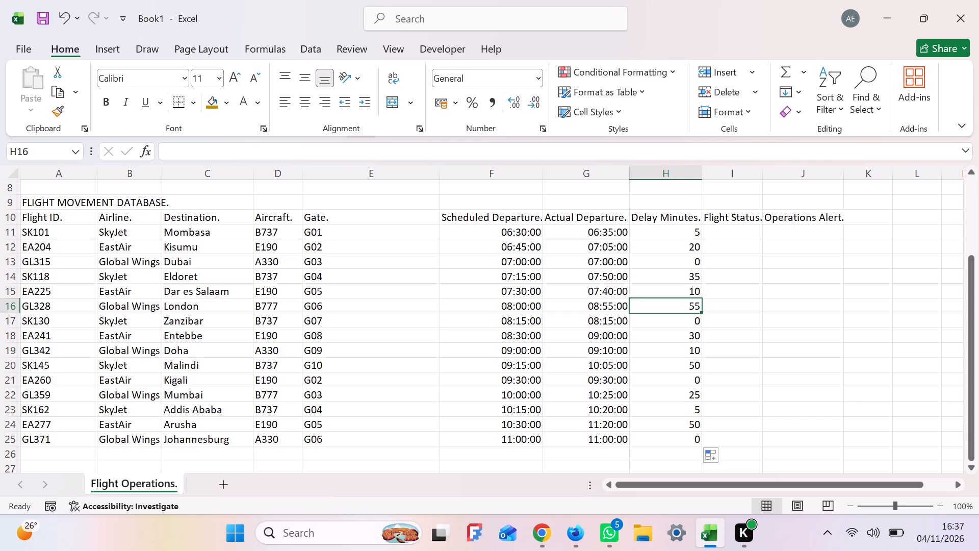
left_click(695, 327)
left_click(695, 338)
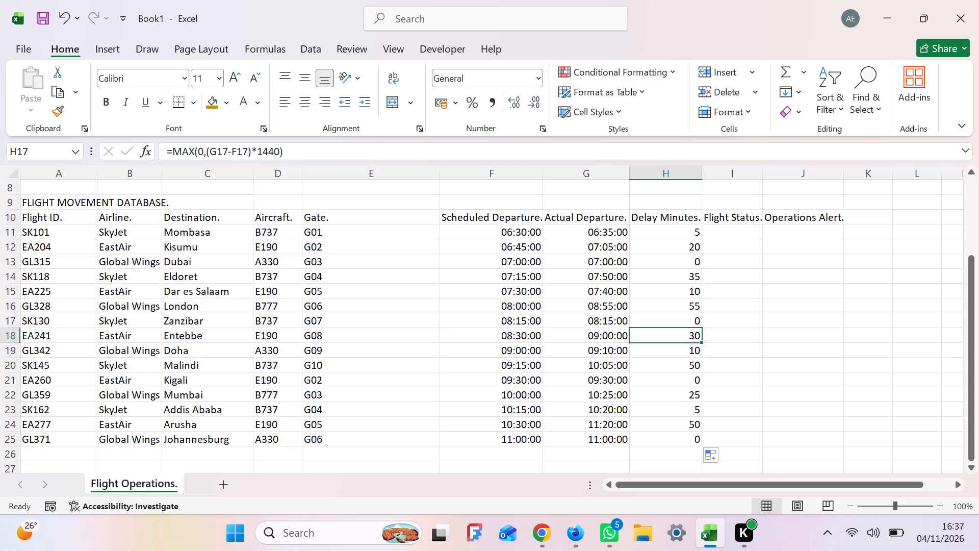
left_click(695, 356)
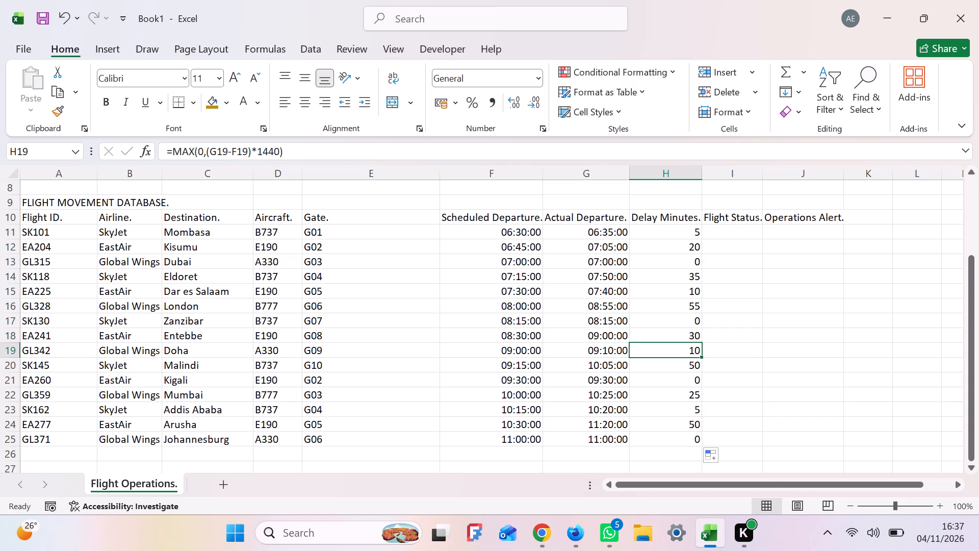
left_click(691, 365)
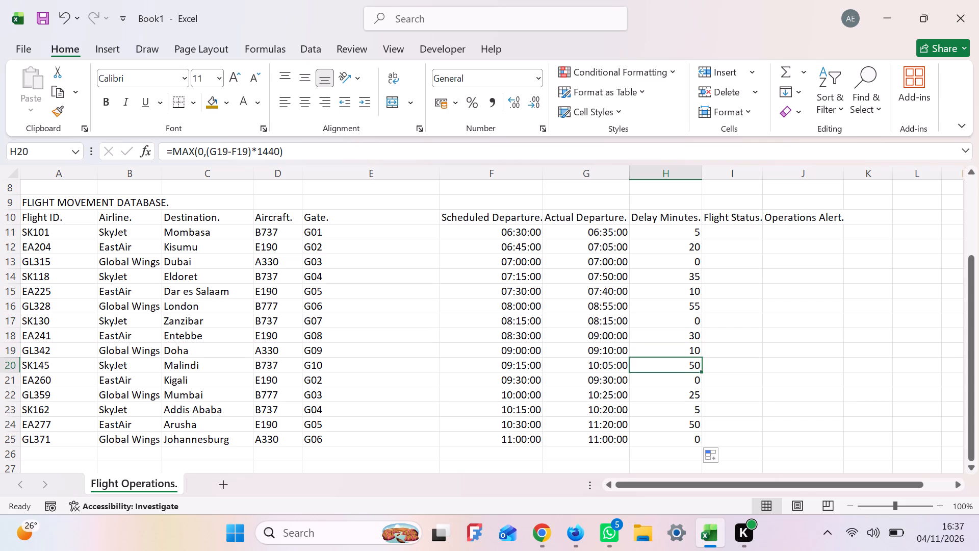
left_click(690, 386)
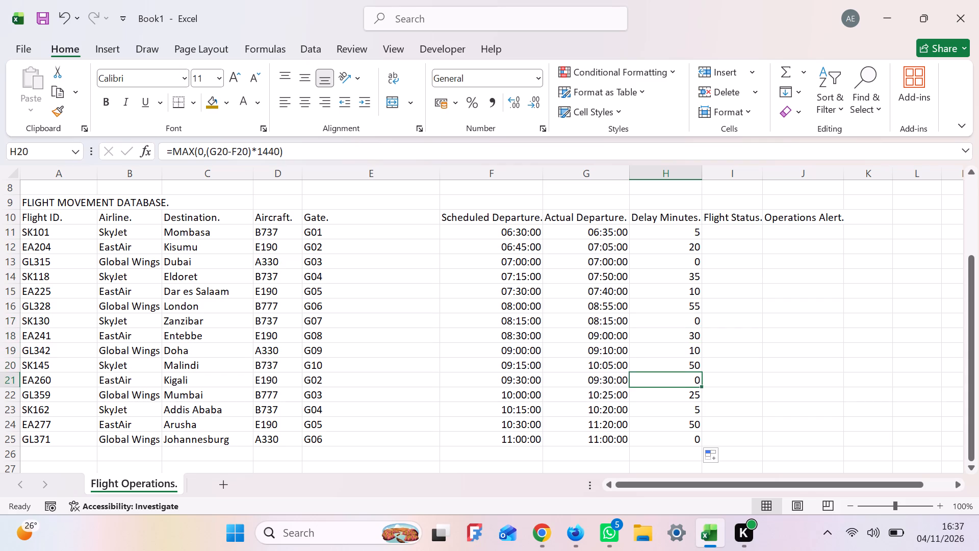
left_click(692, 407)
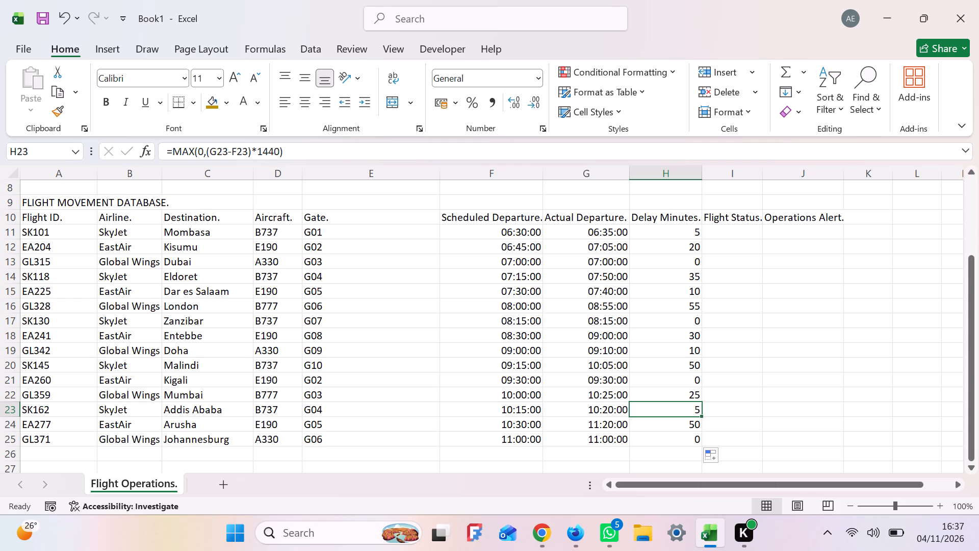
Enter the flight status formula =IF(H11>45,"PRIORITY REVIEW",IF(H11>15,"MONITOR","NORMAL")) in I11 for flight SK101.
left_click(734, 235)
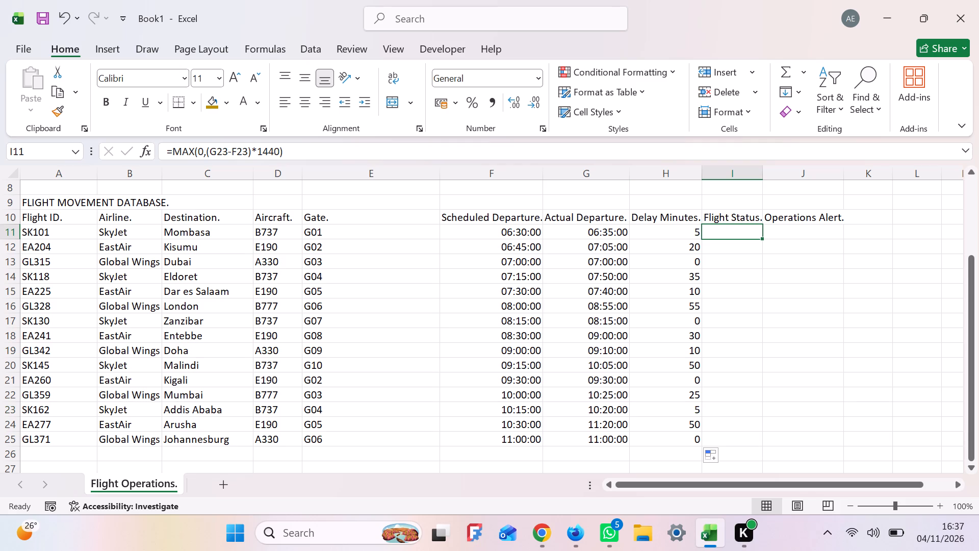
type("=I")
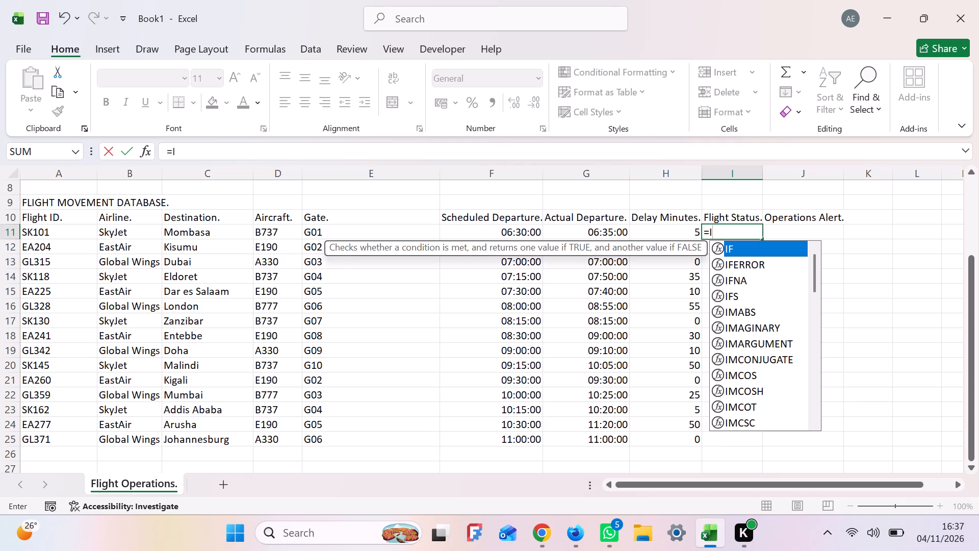
key("f")
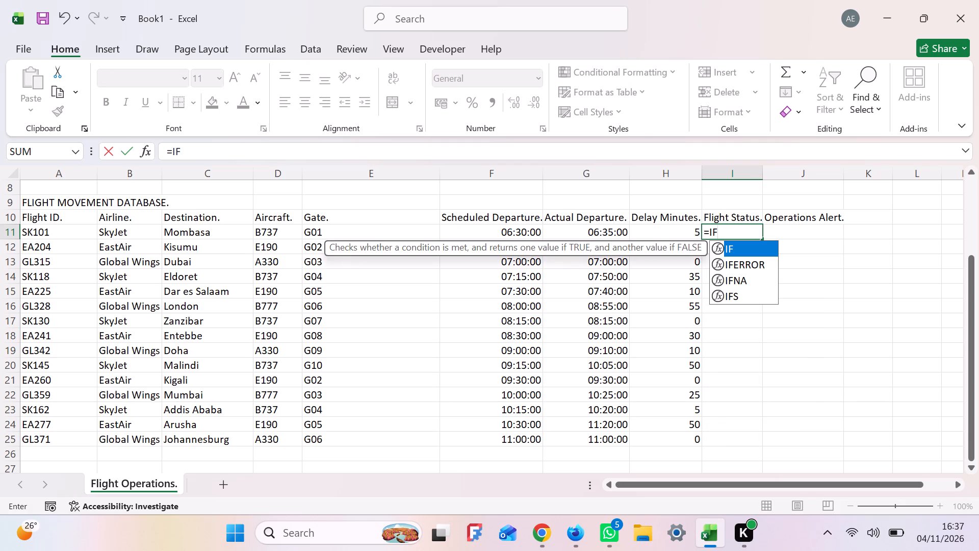
key("shift+parenleft")
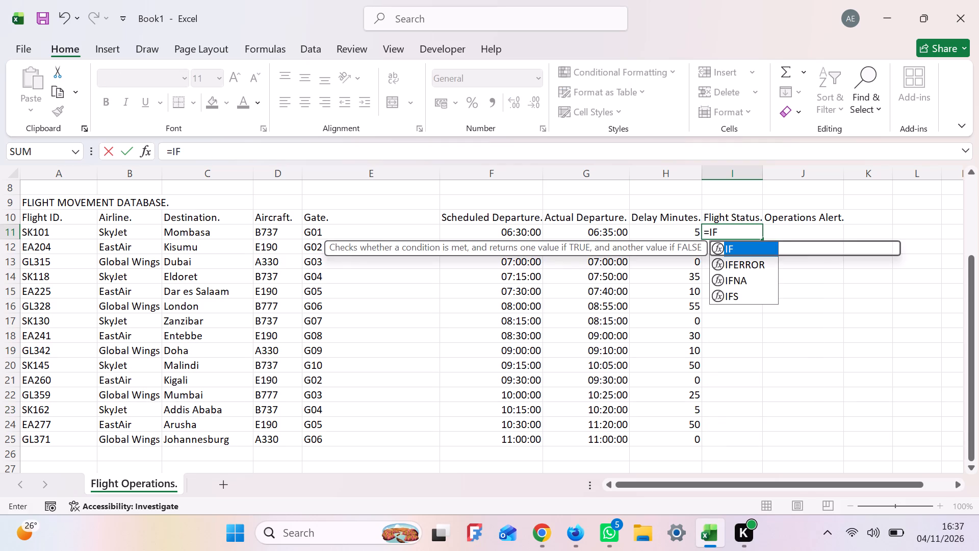
key("h")
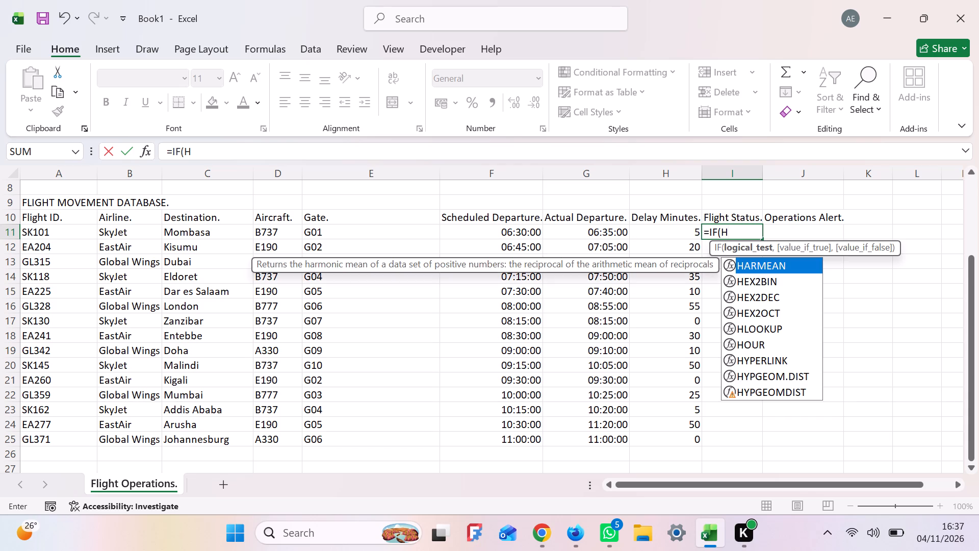
type("11")
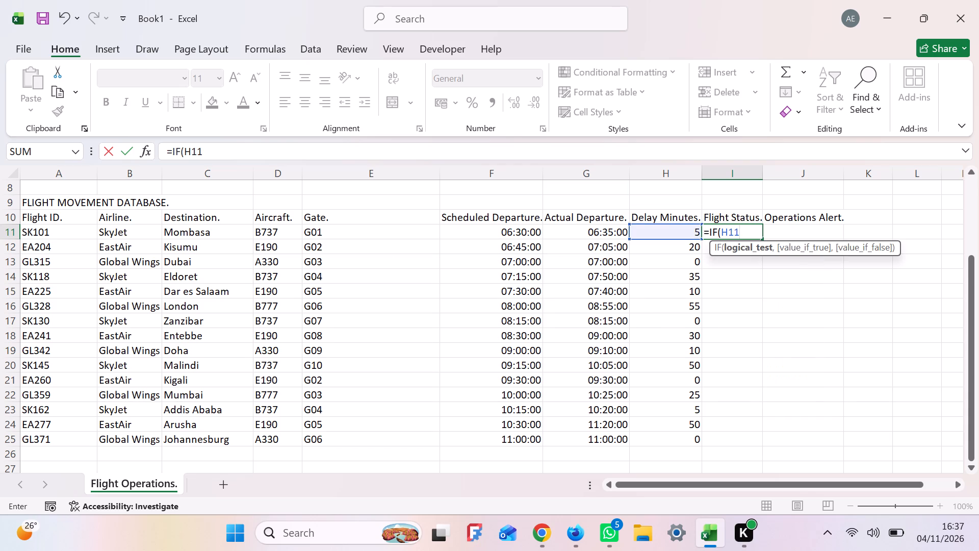
key("shift+greater")
type("45")
key("comma")
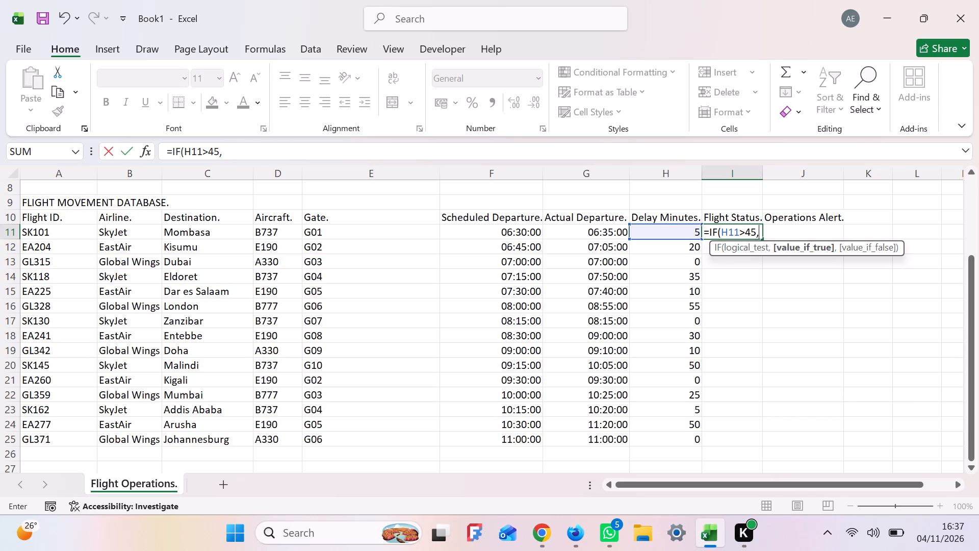
key("shift+quotedbl")
key("p")
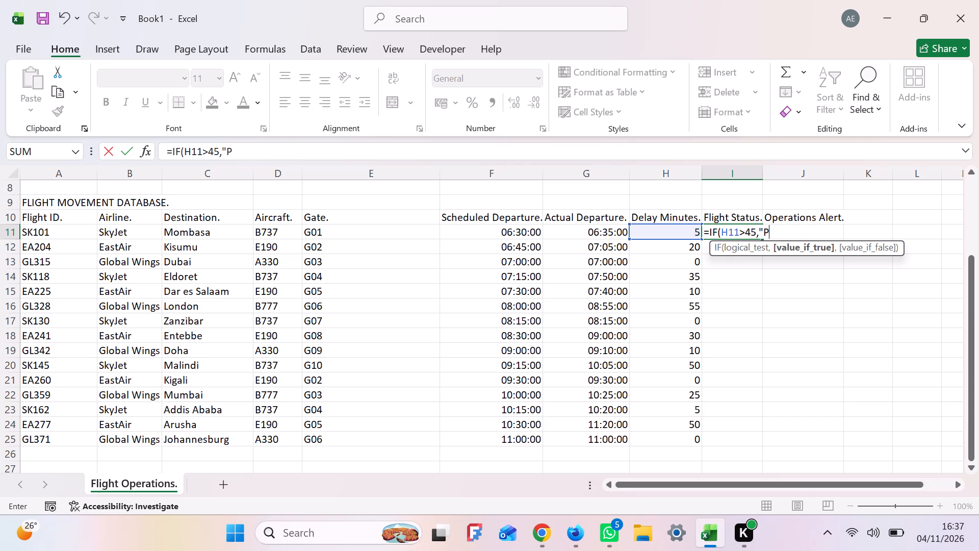
key("r")
type("IO")
type("RIT")
key("y")
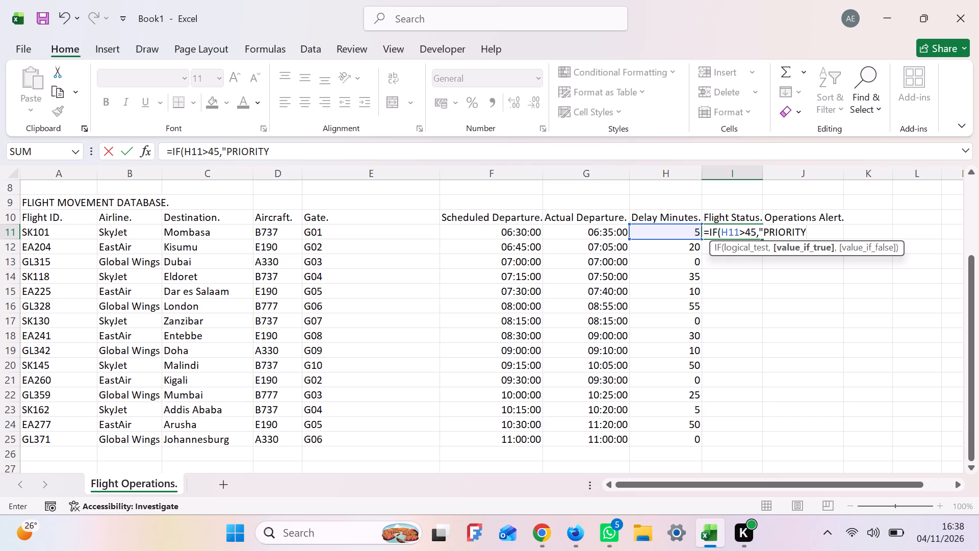
key("space")
type("RE")
type("VIEW")
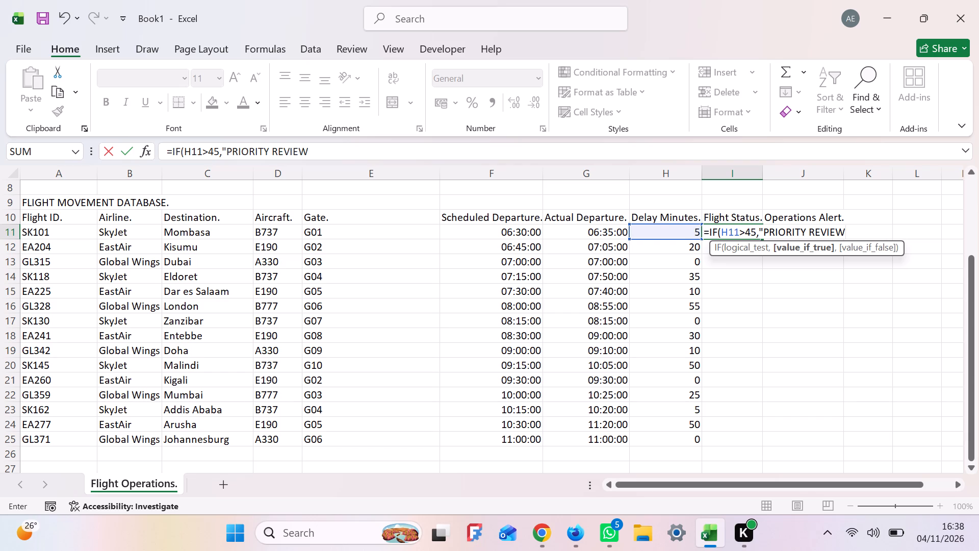
key("shift+quotedbl")
key("comma")
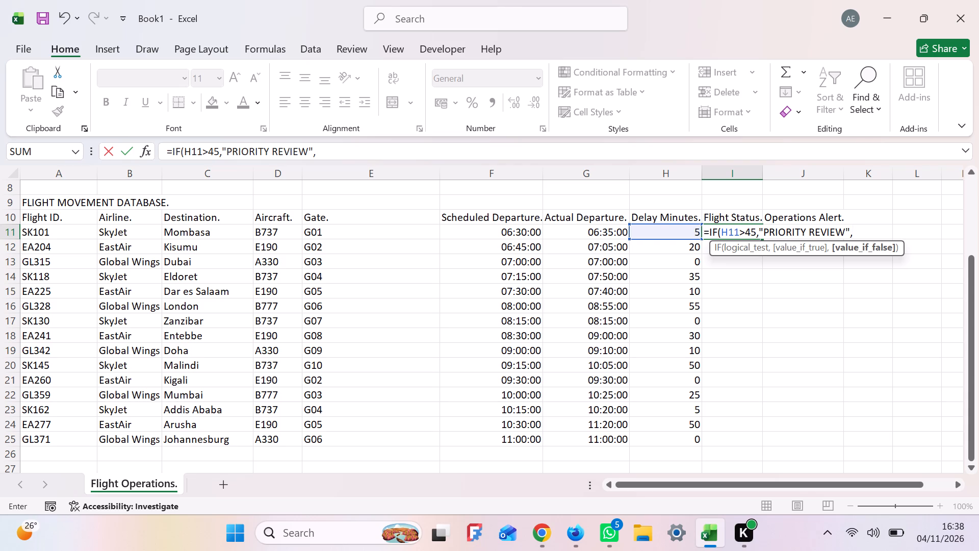
key("i")
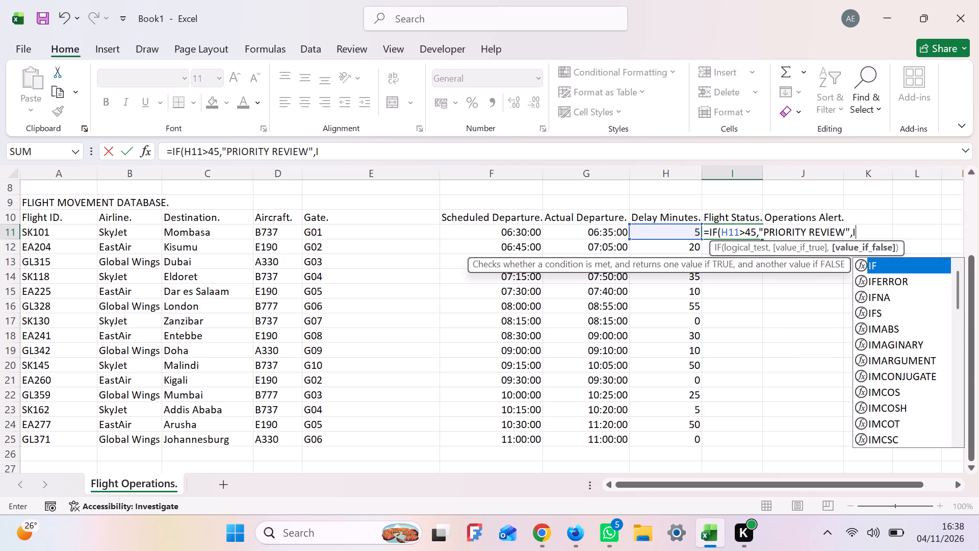
key("f")
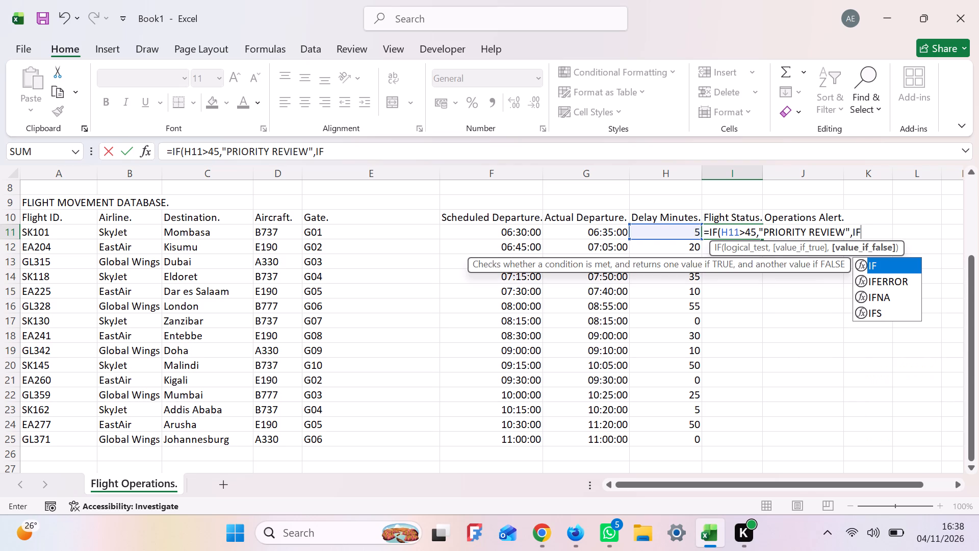
key("shift+parenleft")
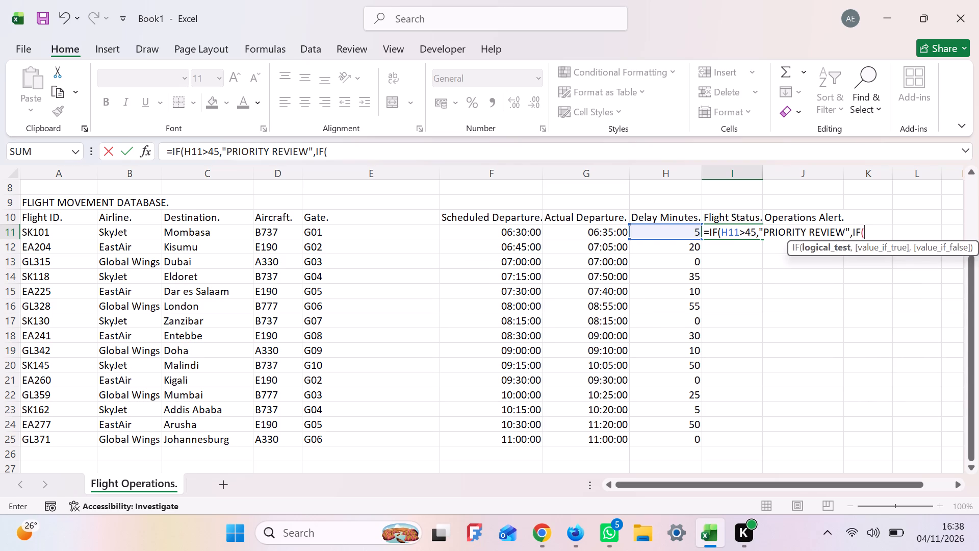
key("h")
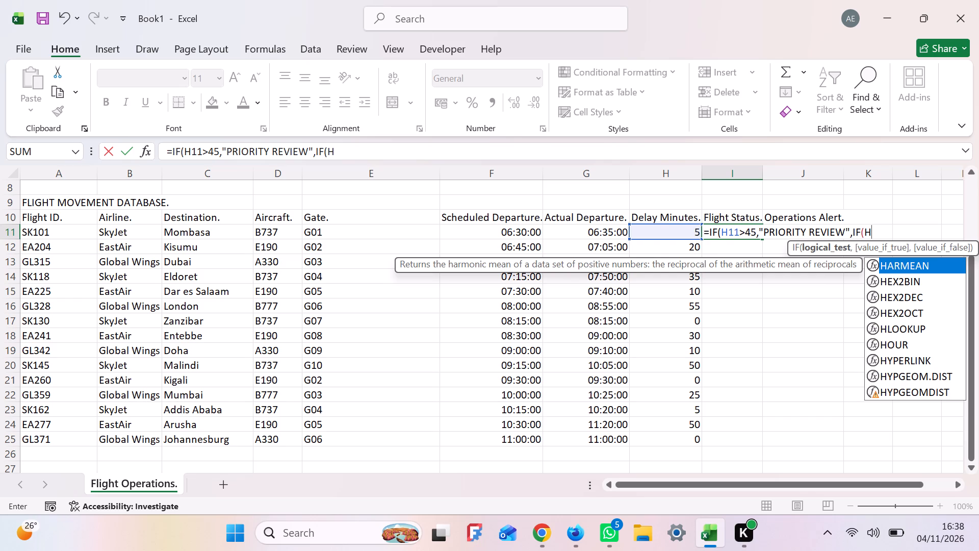
type("11")
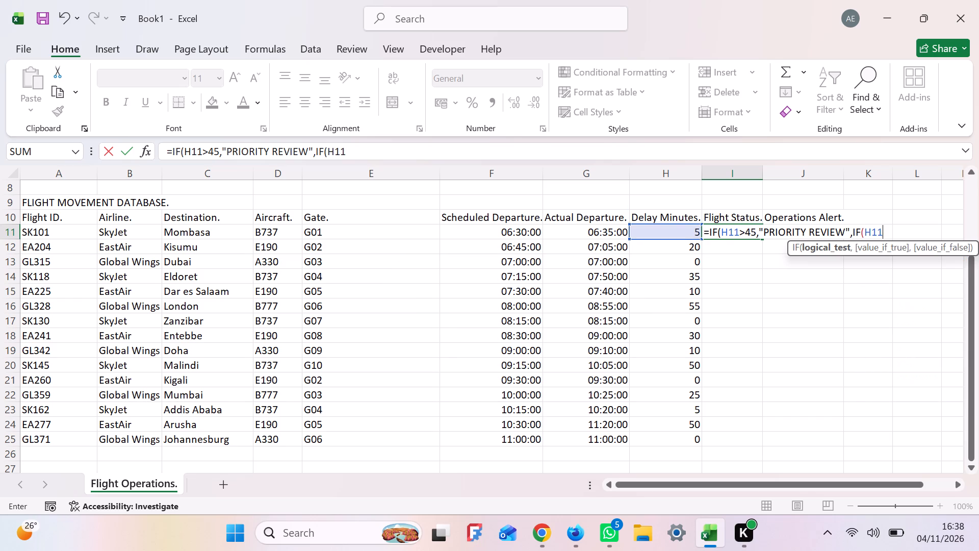
key("shift+greater")
key("1")
key("5")
key("comma")
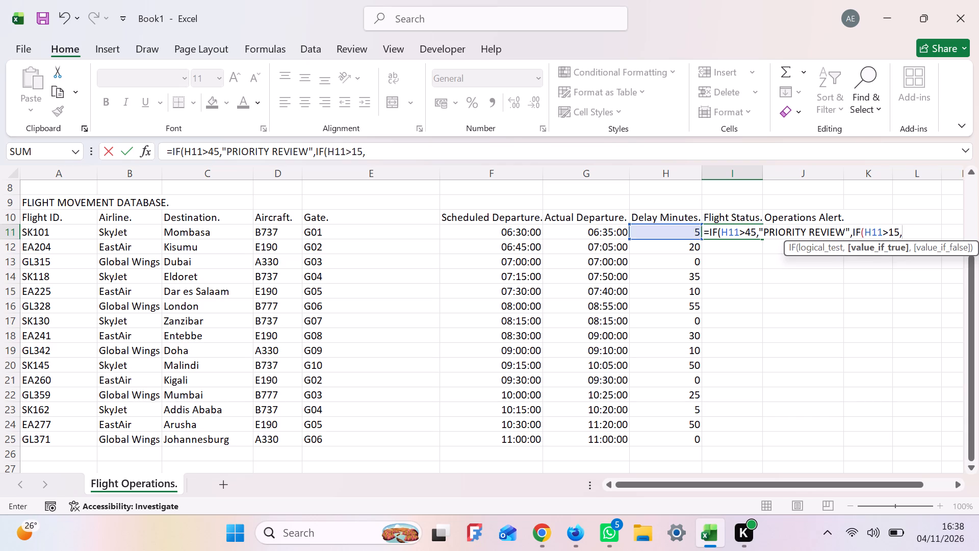
key("shift+quotedbl")
type("MO")
type("NITOR")
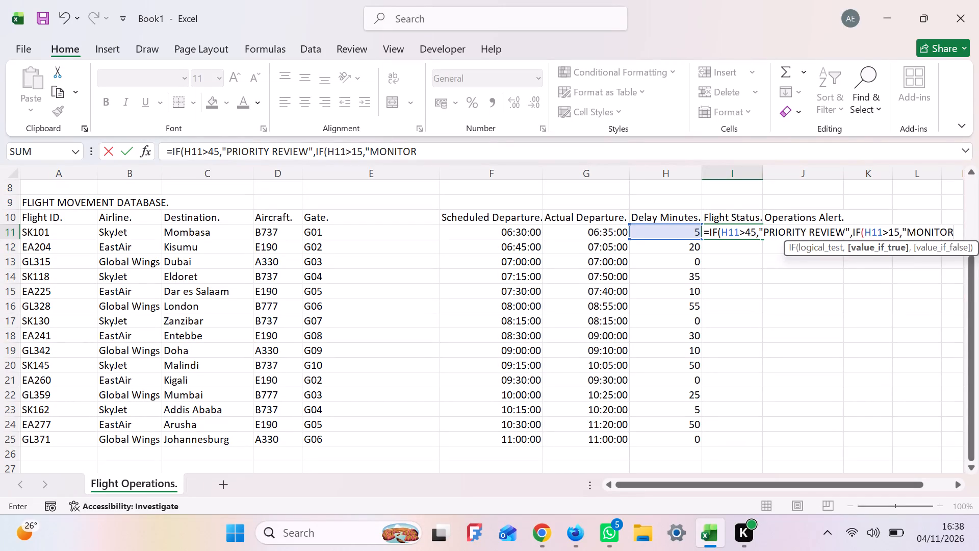
key("shift+quotedbl")
key("comma")
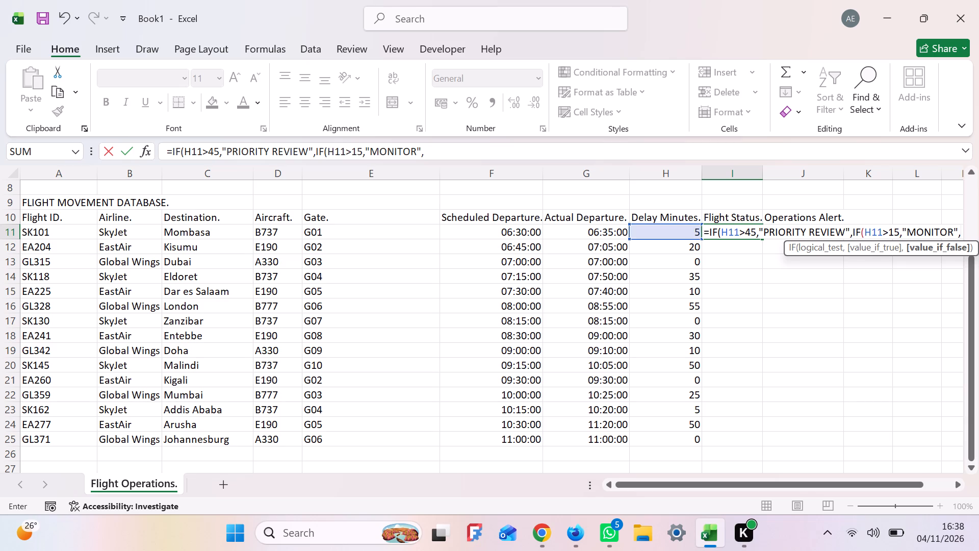
key("shift+quotedbl")
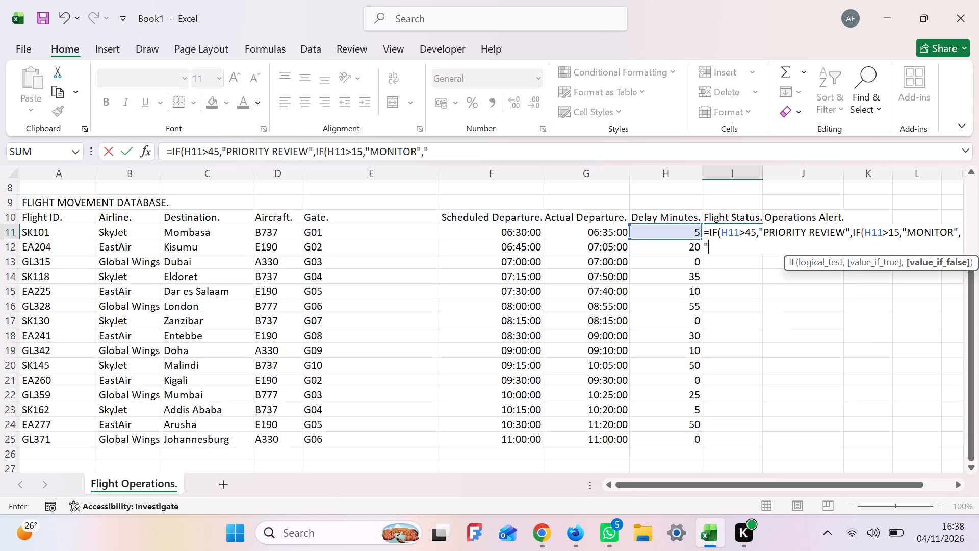
key("n")
type("ORM")
key("a")
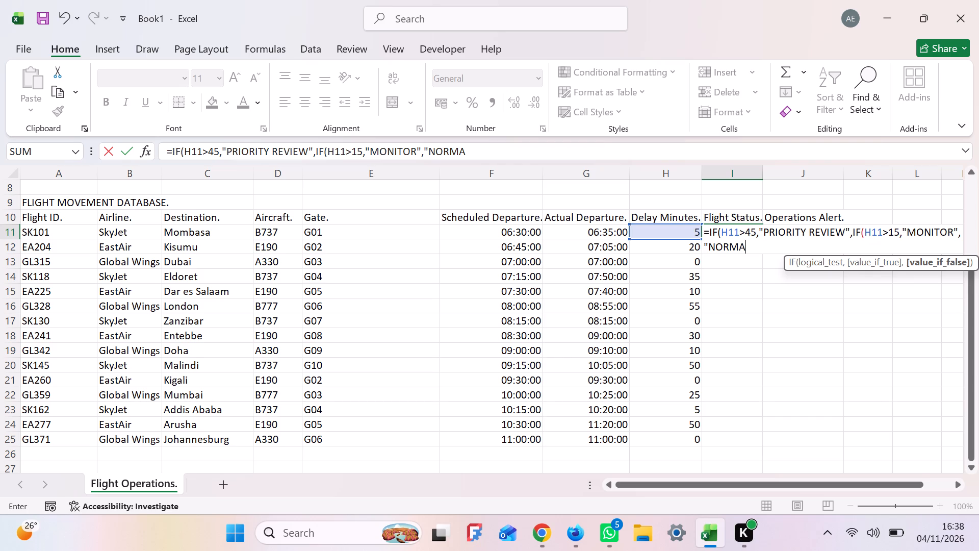
key("l")
key("shift+quotedbl")
type("))")
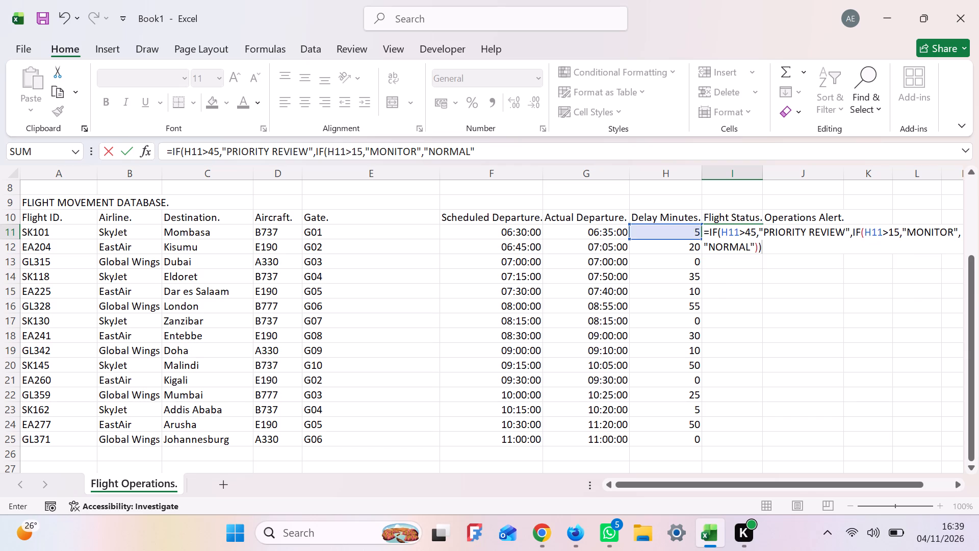
key("Return")
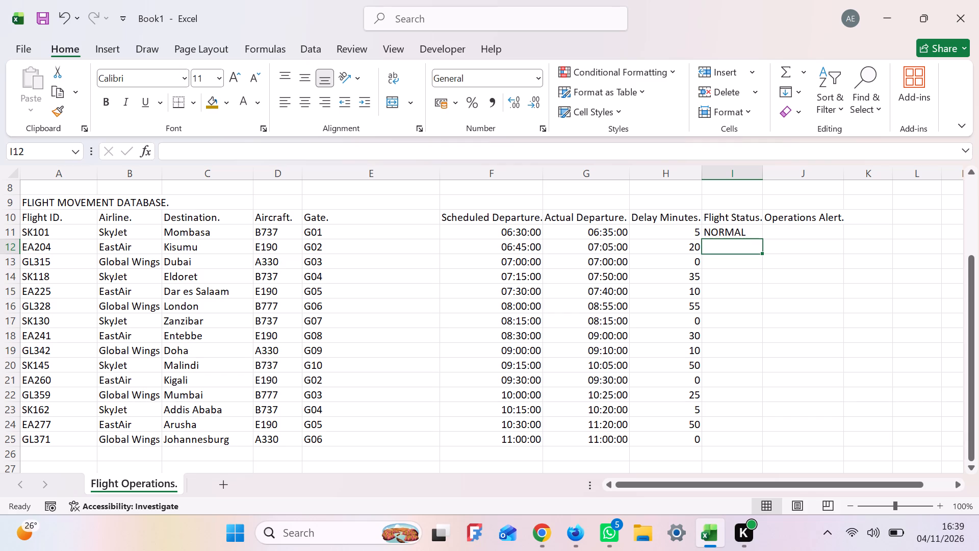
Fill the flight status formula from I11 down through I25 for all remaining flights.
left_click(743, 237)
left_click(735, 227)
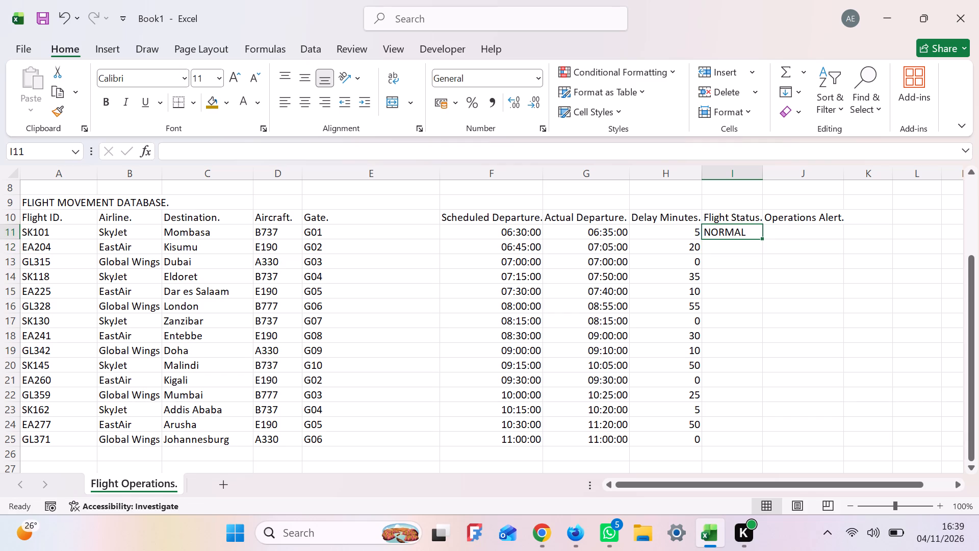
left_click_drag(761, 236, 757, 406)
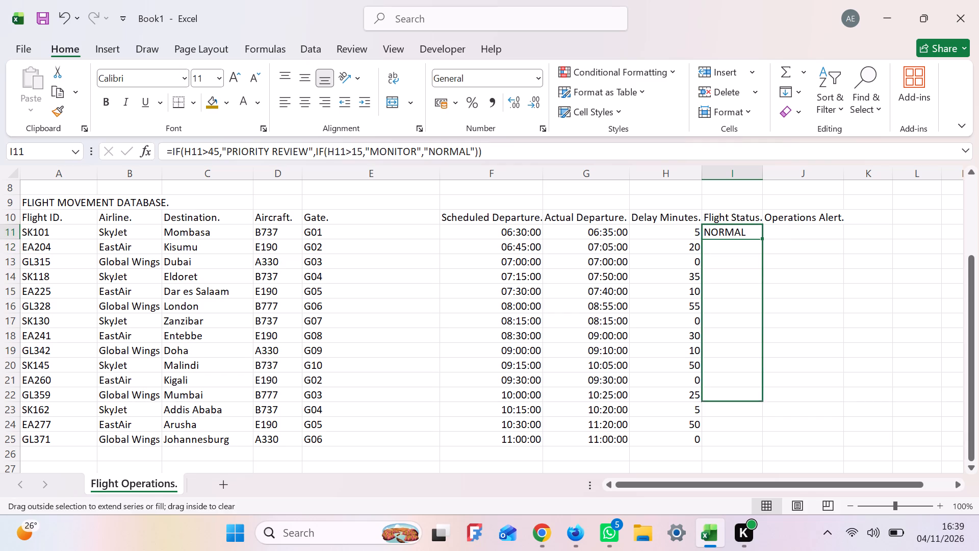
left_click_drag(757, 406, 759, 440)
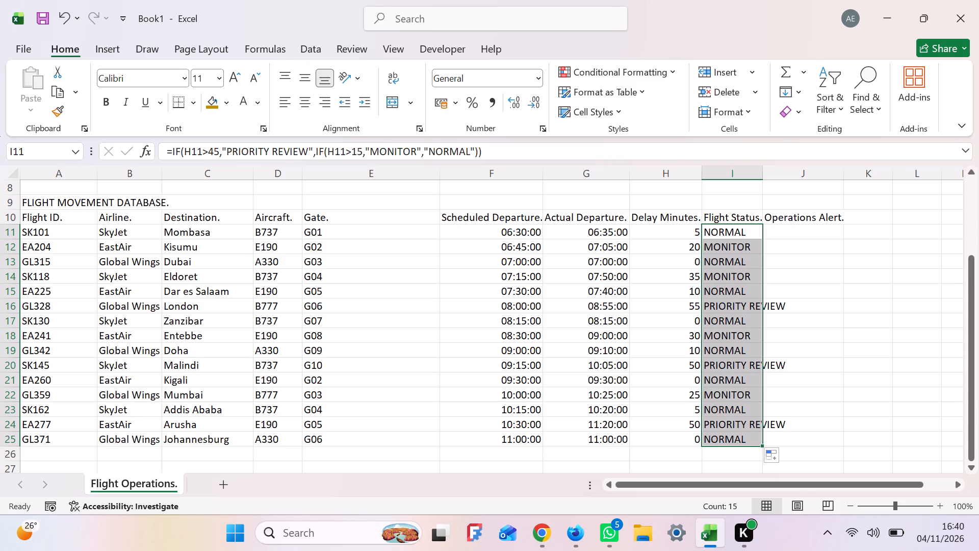
Clear the flight status formulas from I11 through I25.
key("Delete")
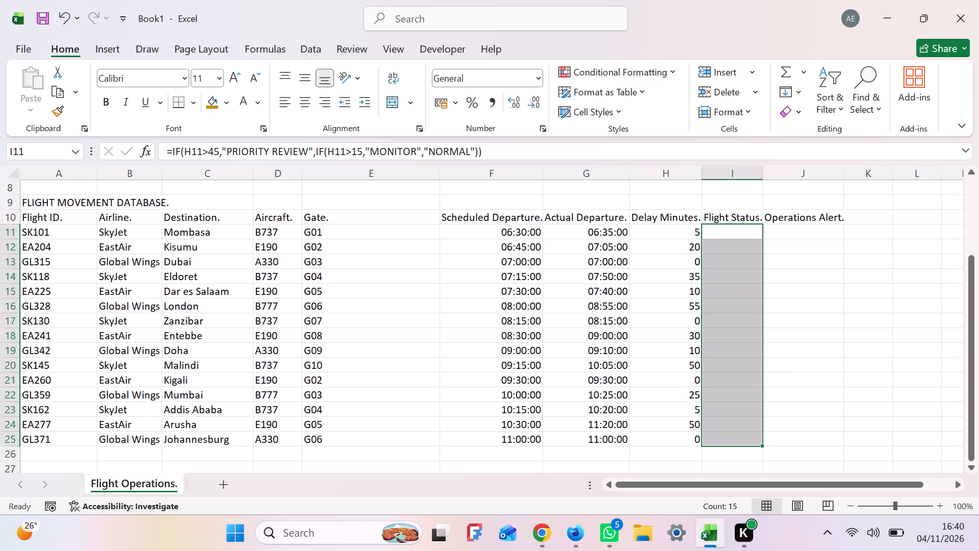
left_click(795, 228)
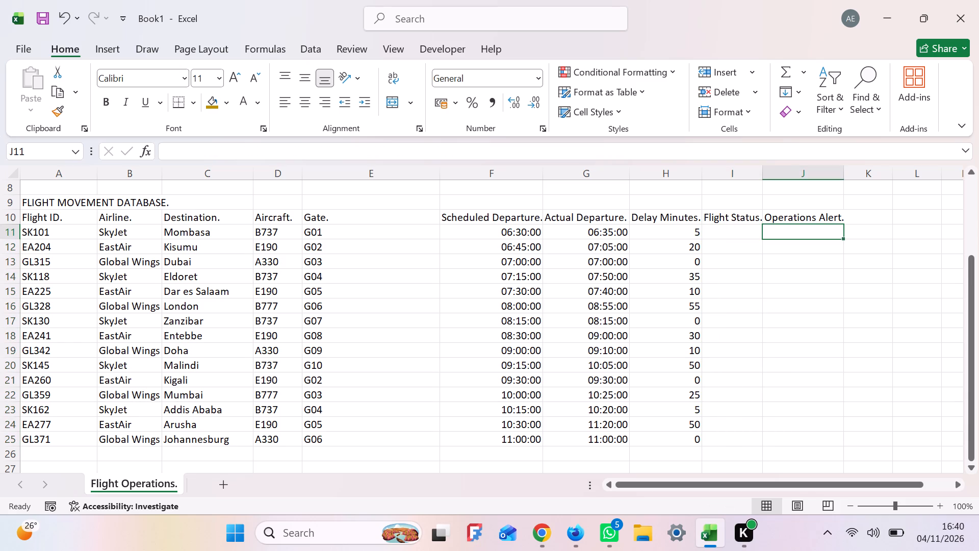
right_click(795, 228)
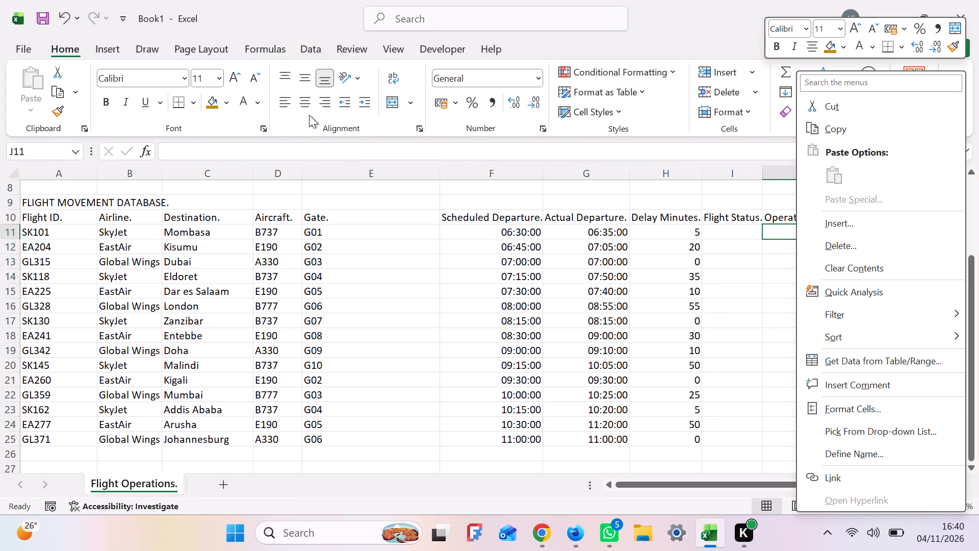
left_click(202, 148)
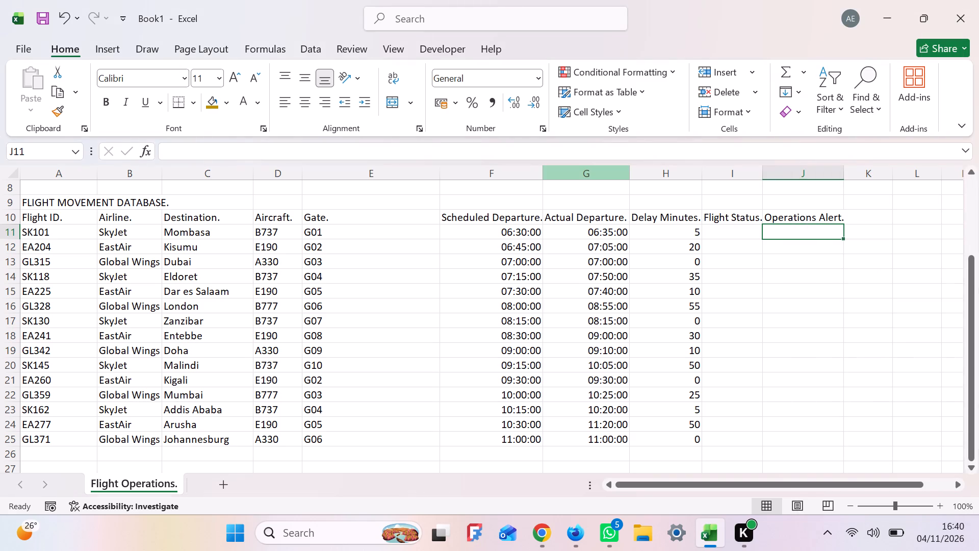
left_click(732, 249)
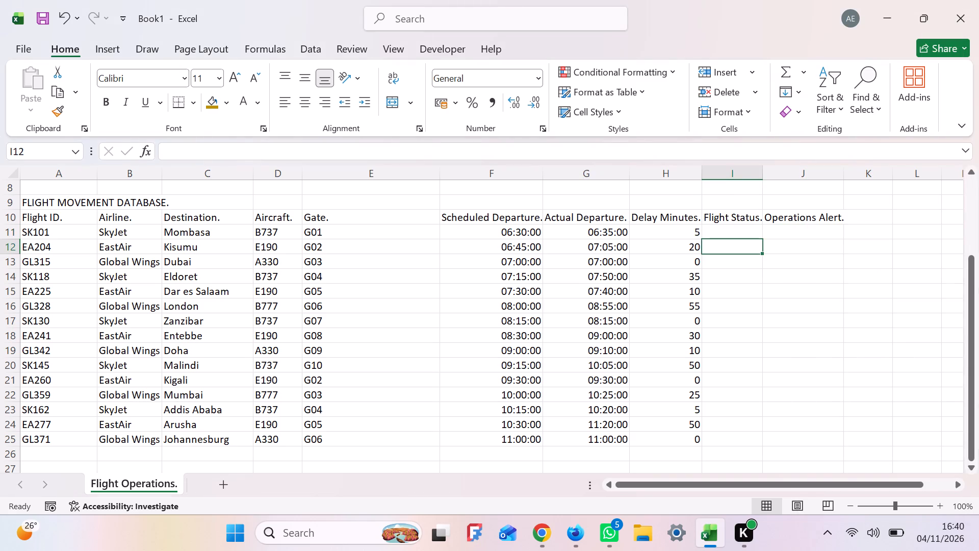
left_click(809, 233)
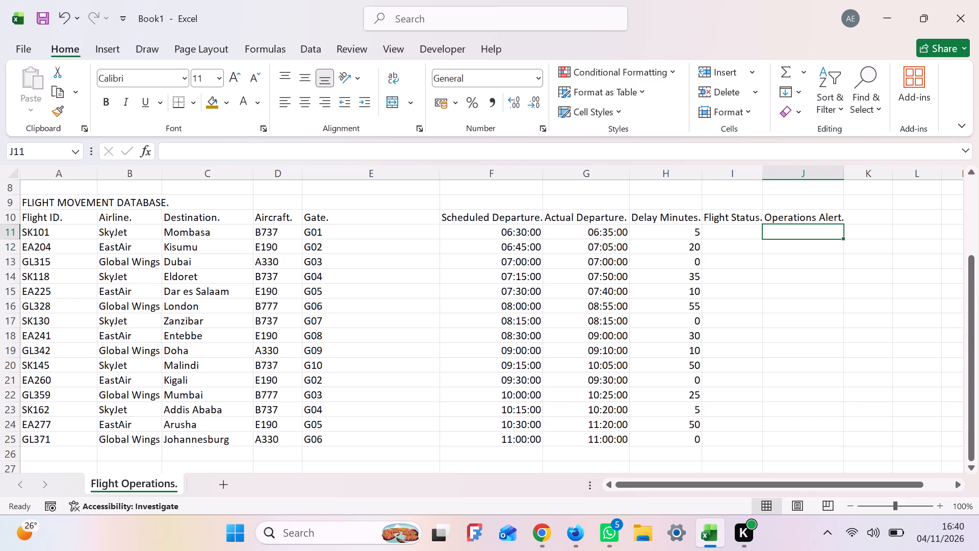
Begin a new flight status formula in I11 for flight SK101 with =IF(H11=0,"ON TIME", as its first condition.
left_click(729, 233)
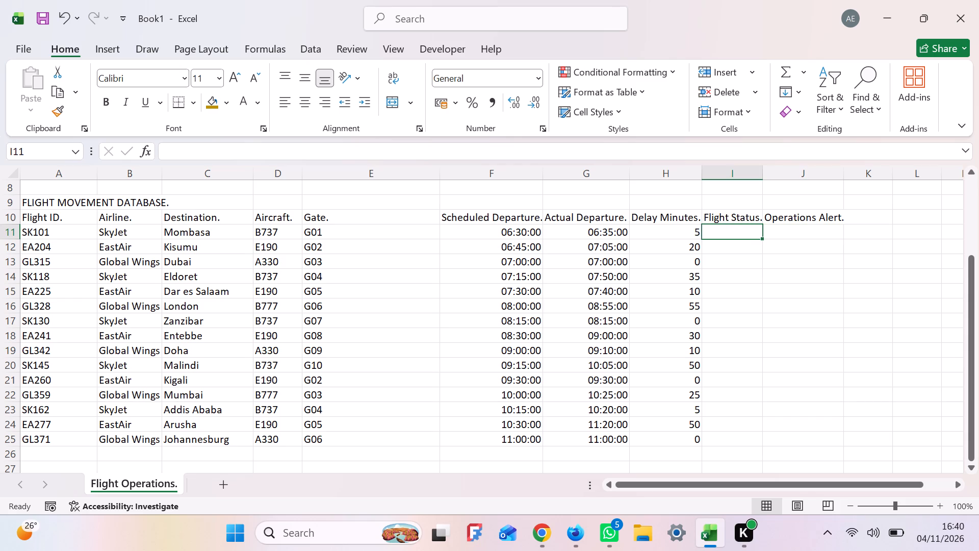
key("equal")
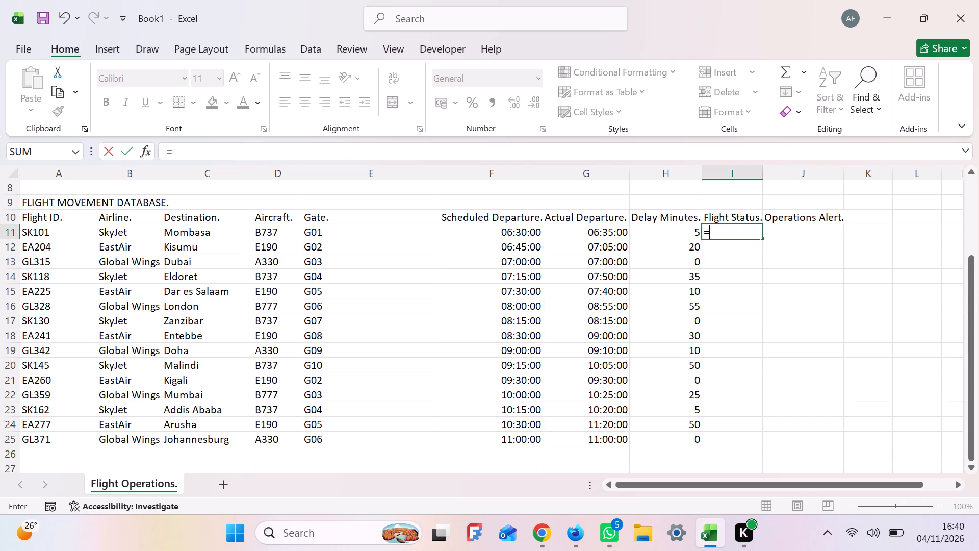
type("IF")
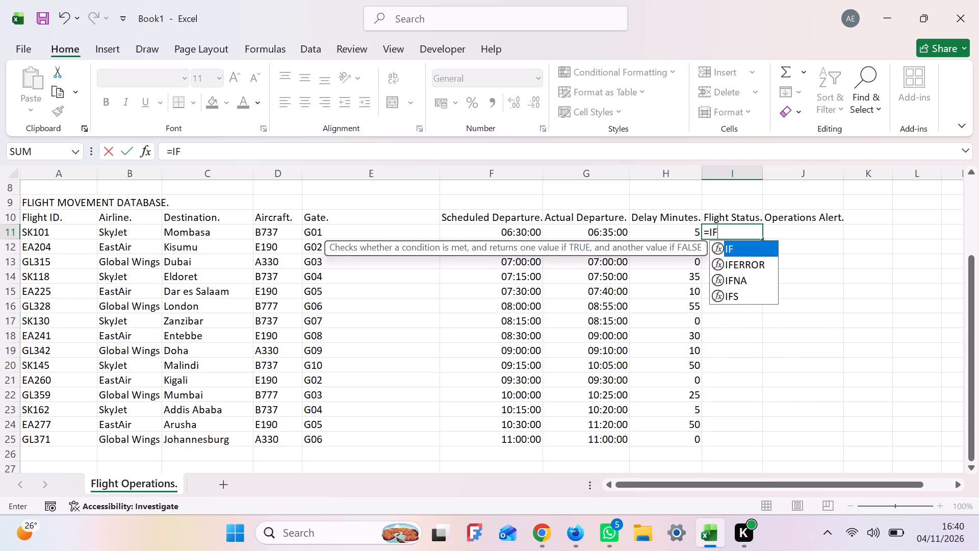
key("shift+parenleft")
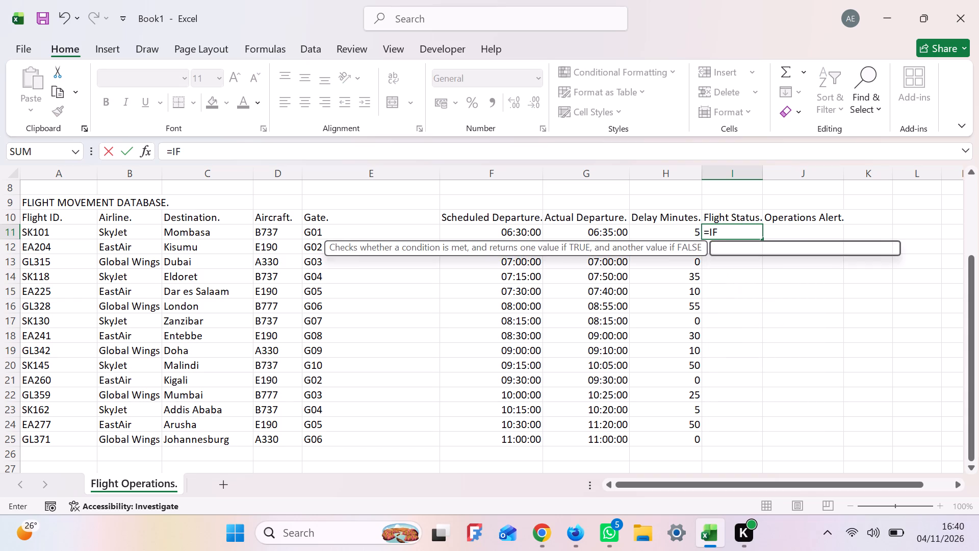
key("h")
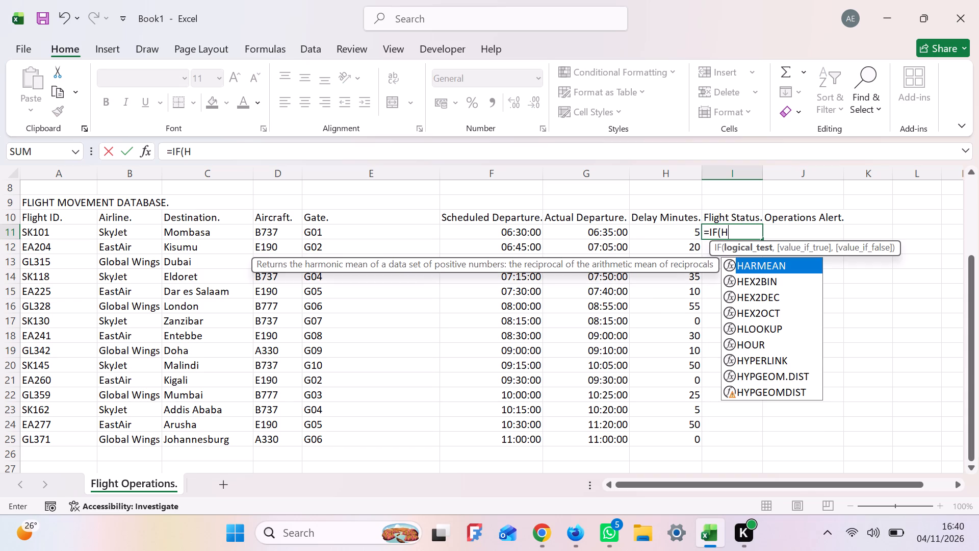
key("1")
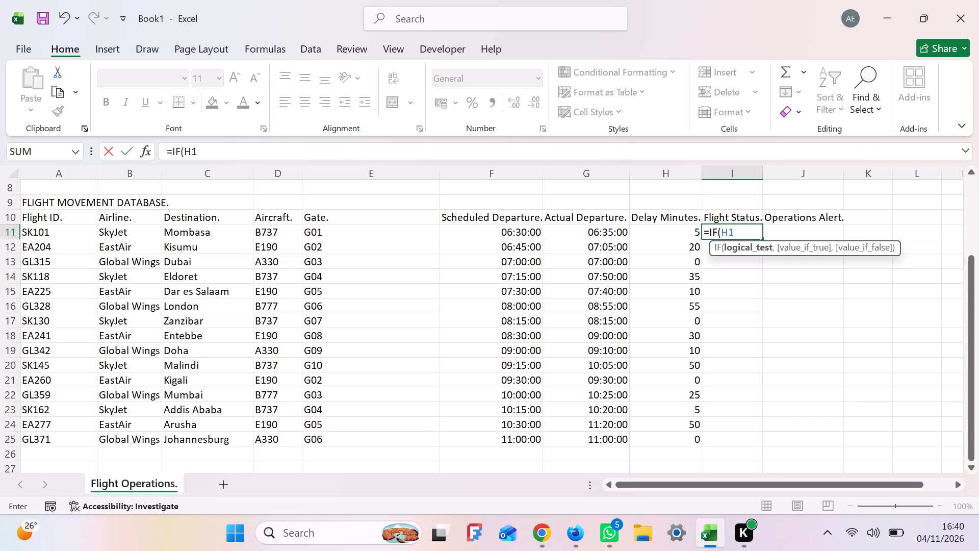
key("1")
key("equal")
key("0")
key("comma")
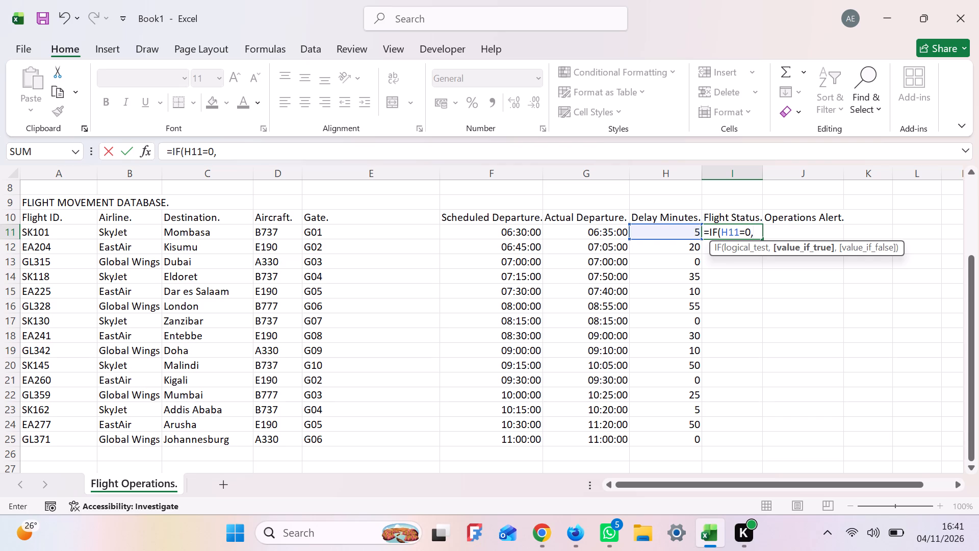
key("shift+quotedbl")
key("o")
key("BackSpace")
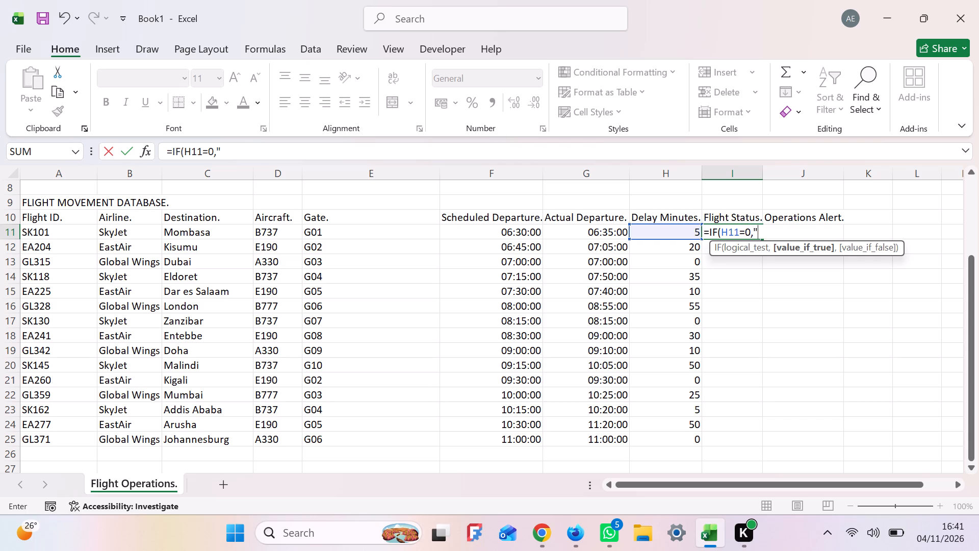
key("o")
type("N")
key("space")
type("TIM")
key("e")
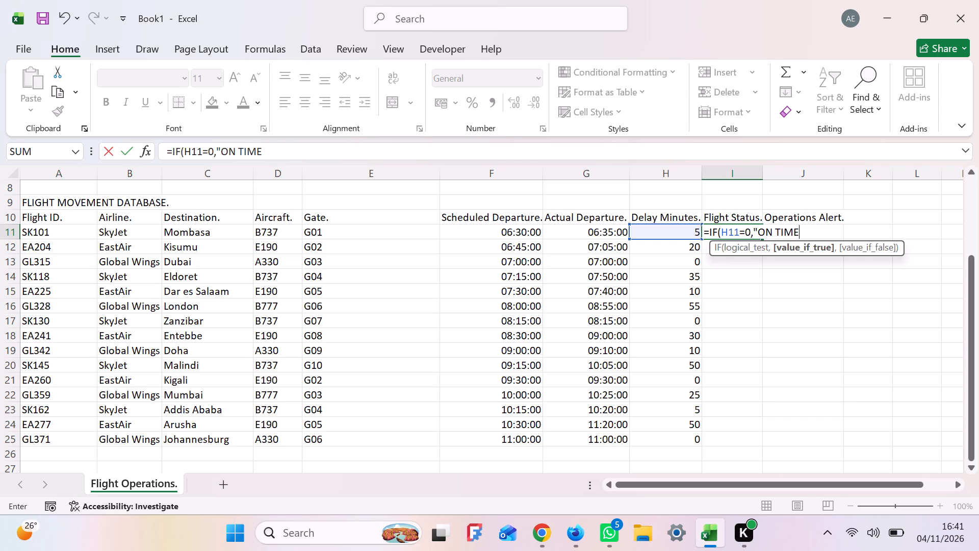
key("shift+quotedbl")
key("comma")
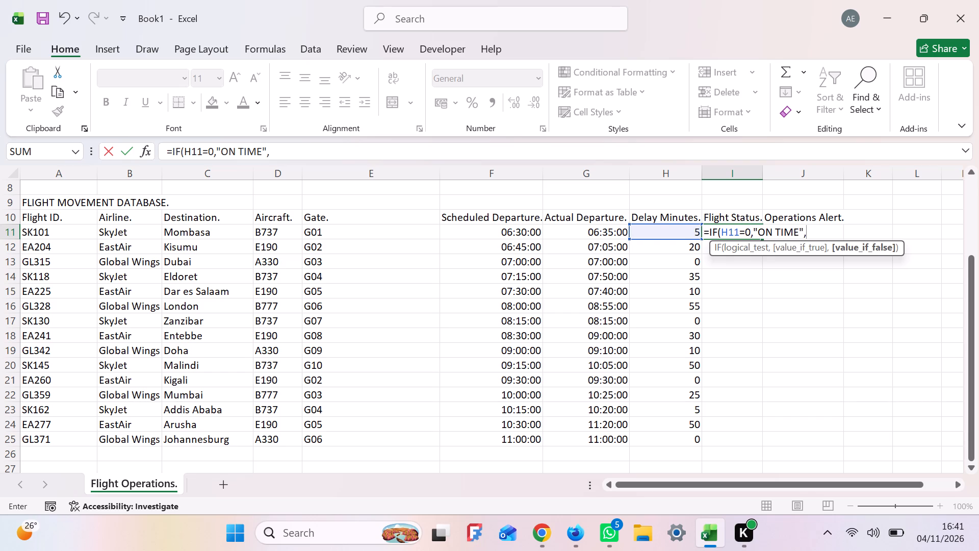
Add the nested condition IF(H11<15,"MINOR DELAY", to the I11 flight status formula.
type("IF")
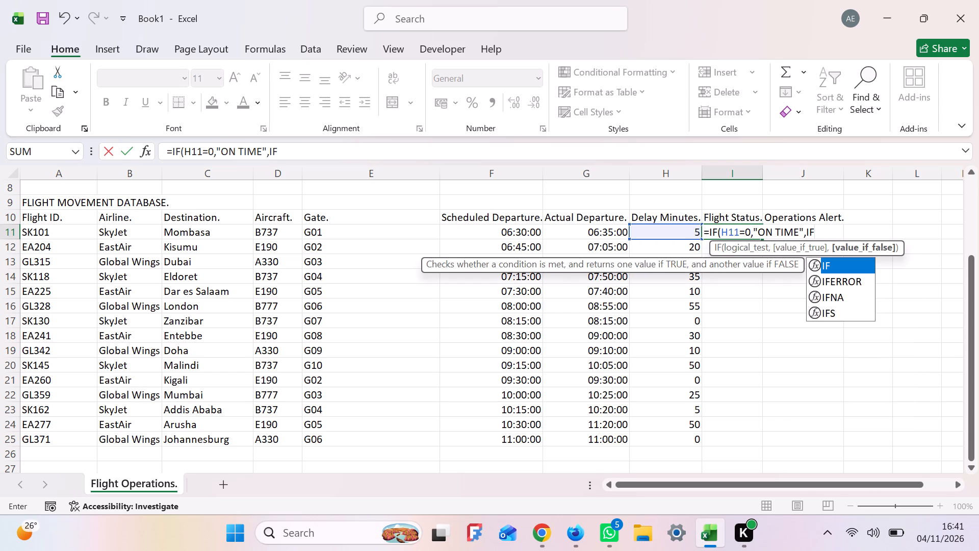
key("shift+parenleft")
type("H11")
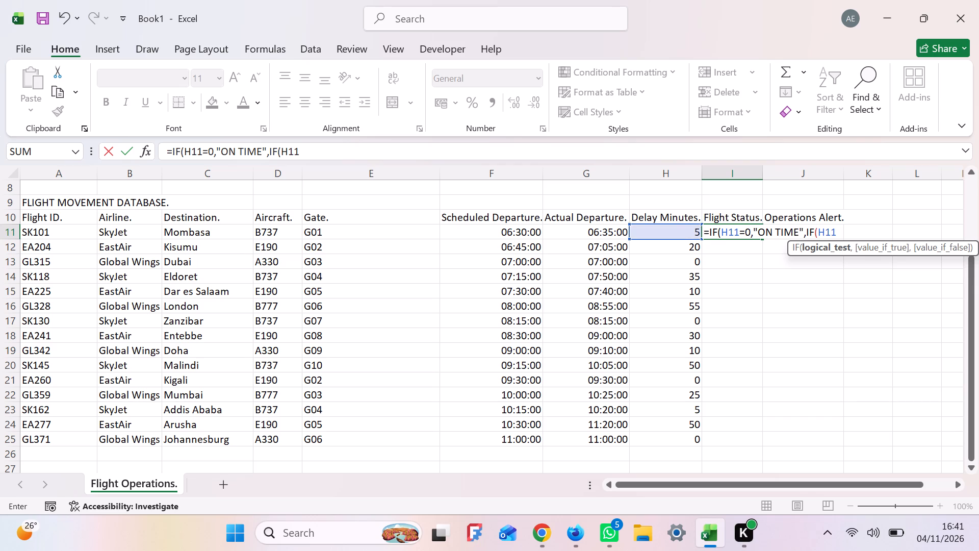
key("shift+less")
type("15")
key("comma")
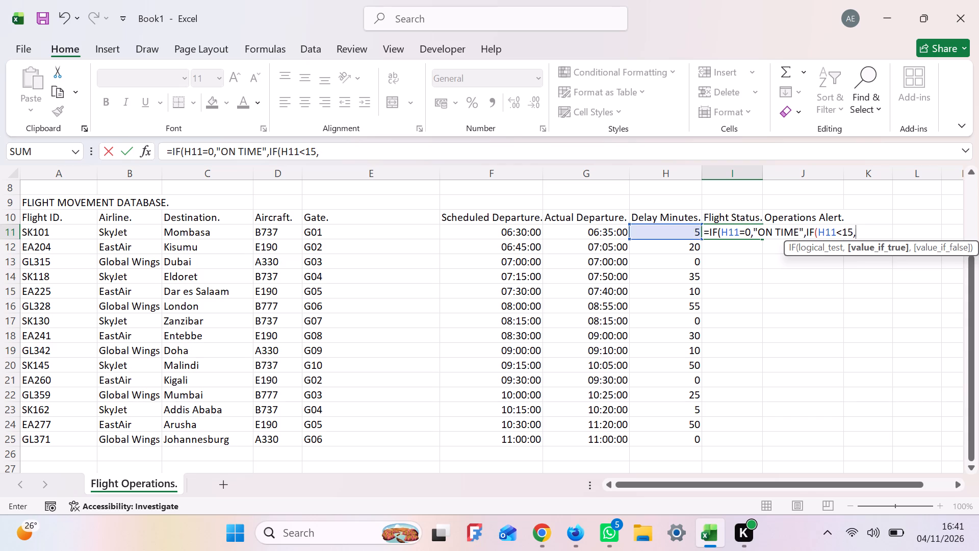
key("shift+quotedbl")
key("m")
key("i")
type("NOR DELAY")
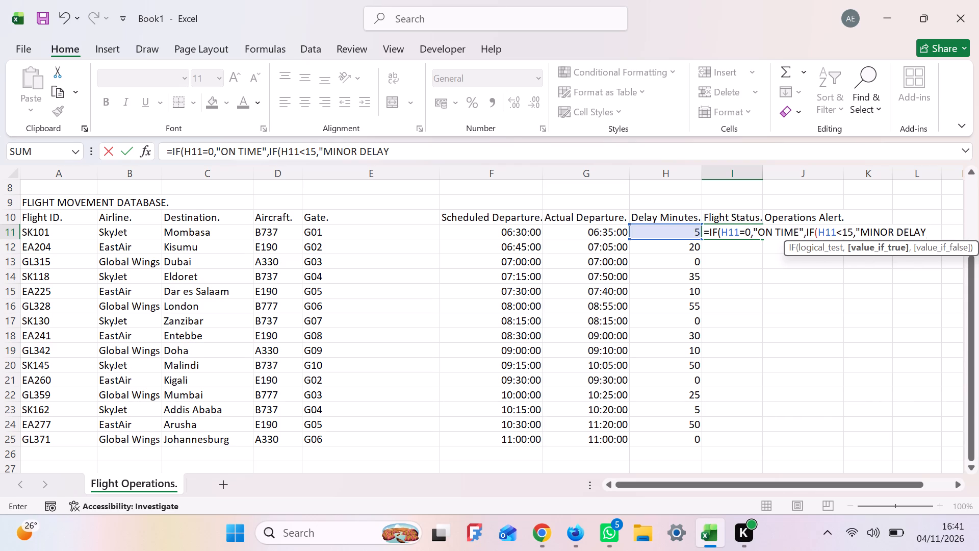
key("shift+quotedbl")
key("comma")
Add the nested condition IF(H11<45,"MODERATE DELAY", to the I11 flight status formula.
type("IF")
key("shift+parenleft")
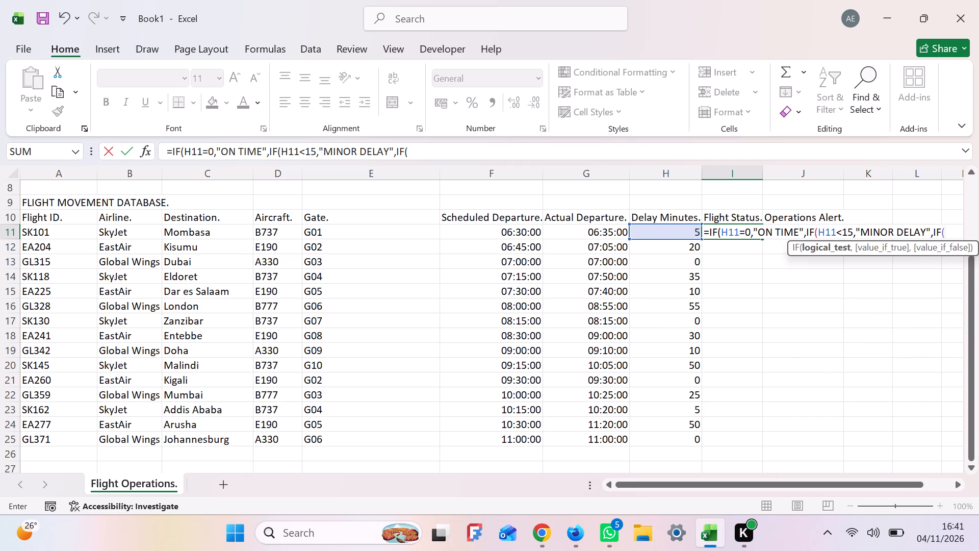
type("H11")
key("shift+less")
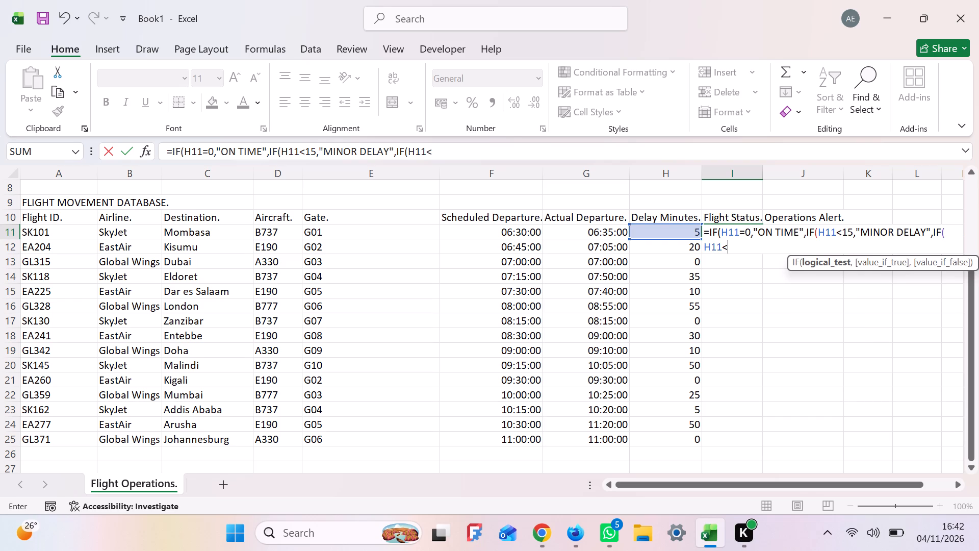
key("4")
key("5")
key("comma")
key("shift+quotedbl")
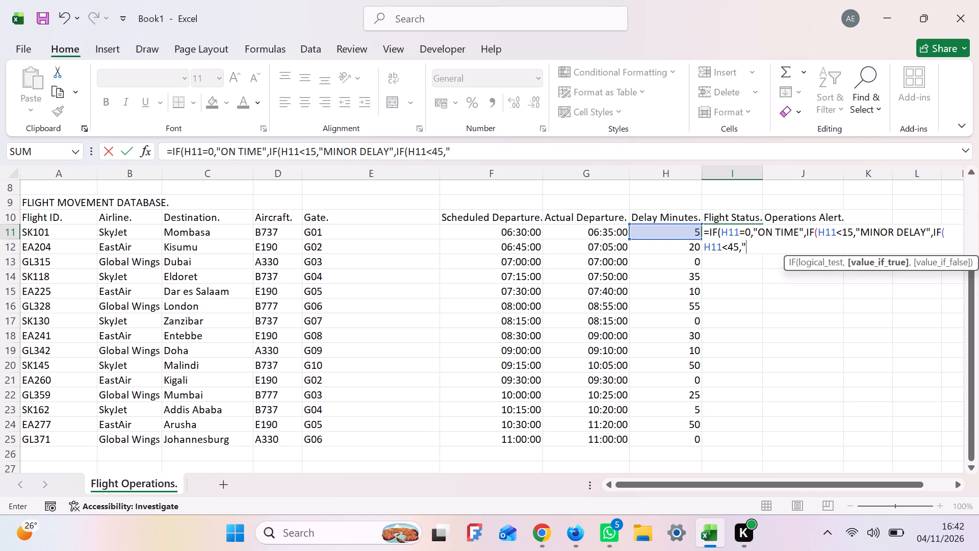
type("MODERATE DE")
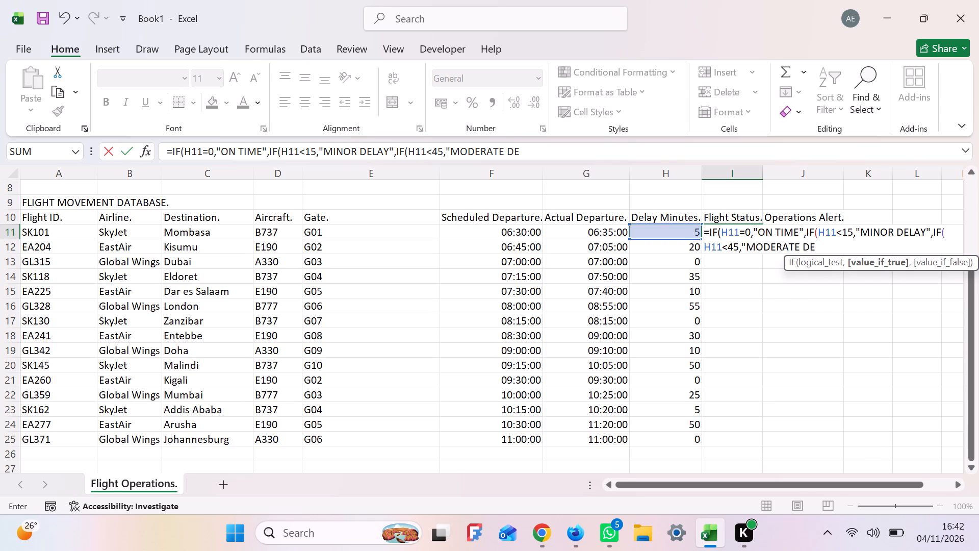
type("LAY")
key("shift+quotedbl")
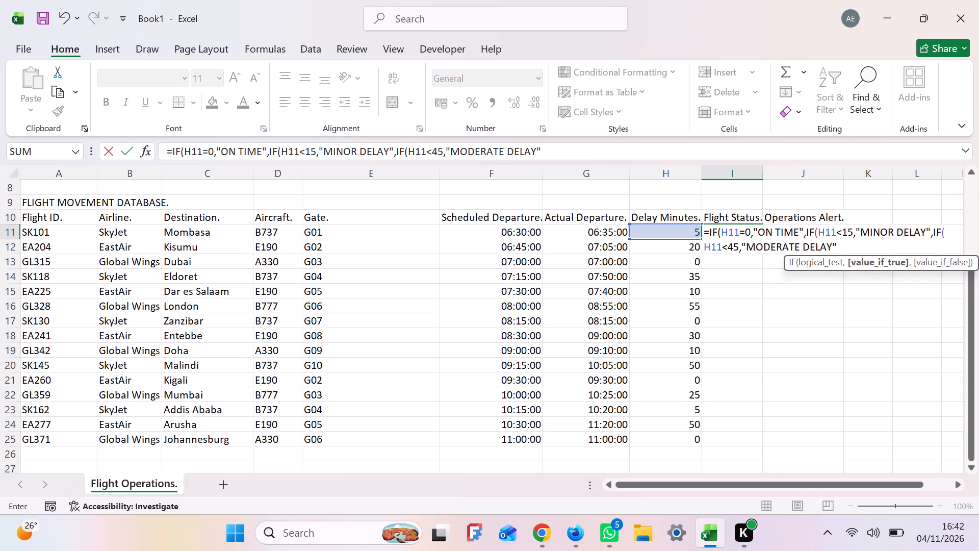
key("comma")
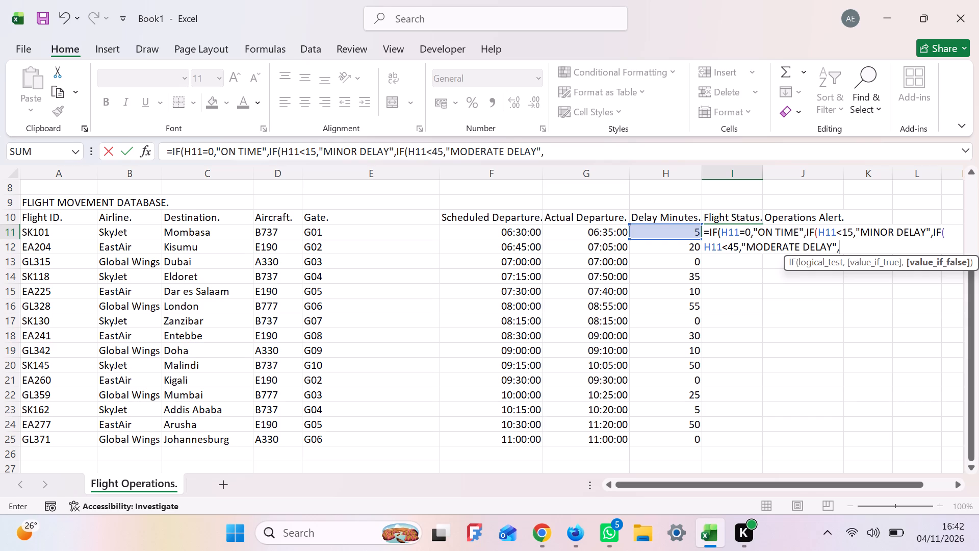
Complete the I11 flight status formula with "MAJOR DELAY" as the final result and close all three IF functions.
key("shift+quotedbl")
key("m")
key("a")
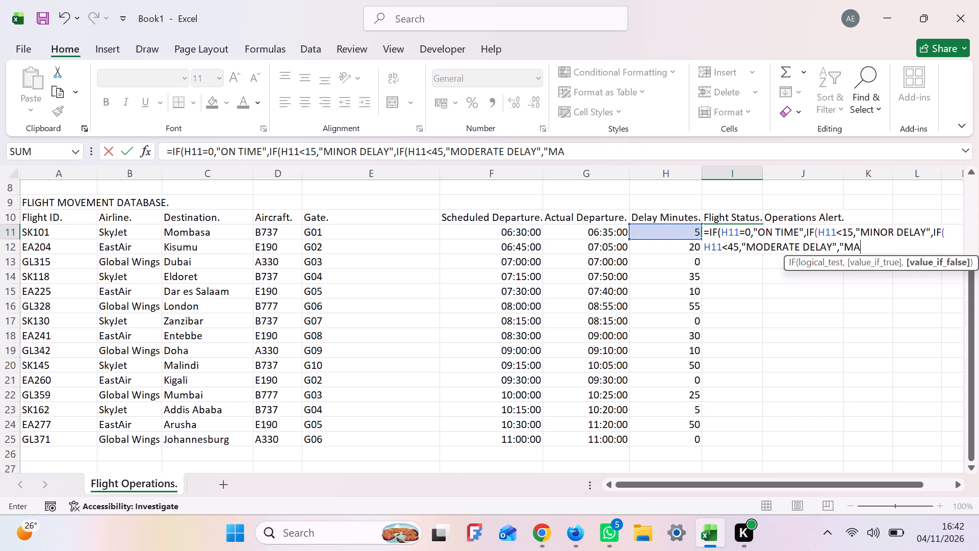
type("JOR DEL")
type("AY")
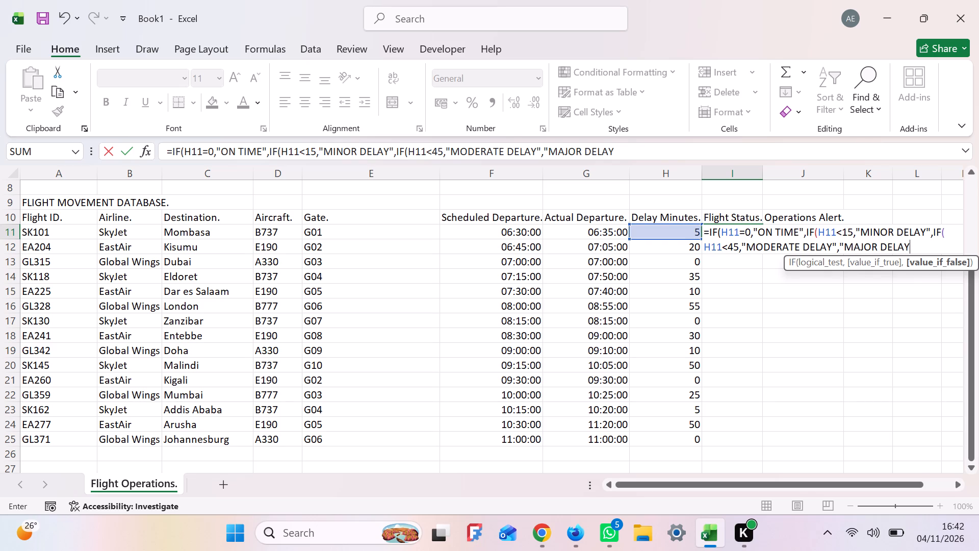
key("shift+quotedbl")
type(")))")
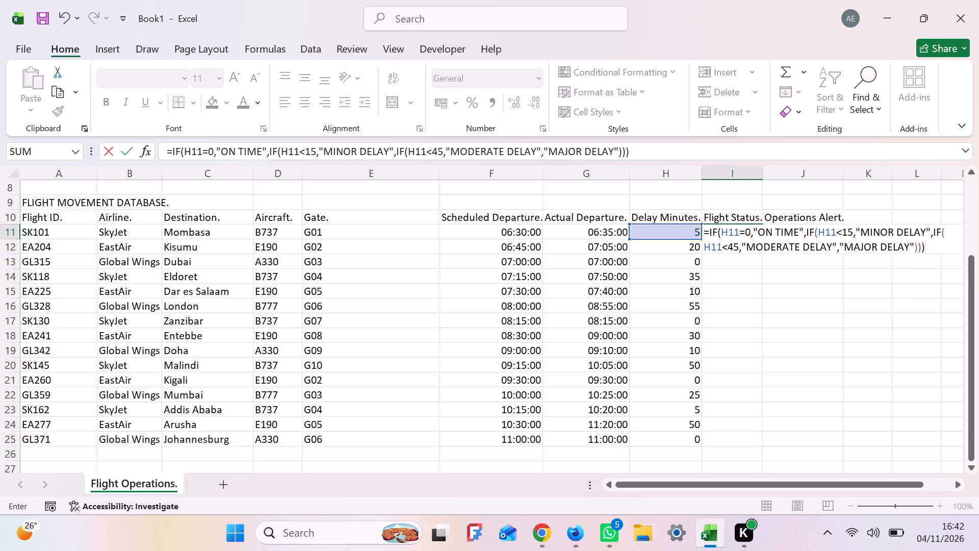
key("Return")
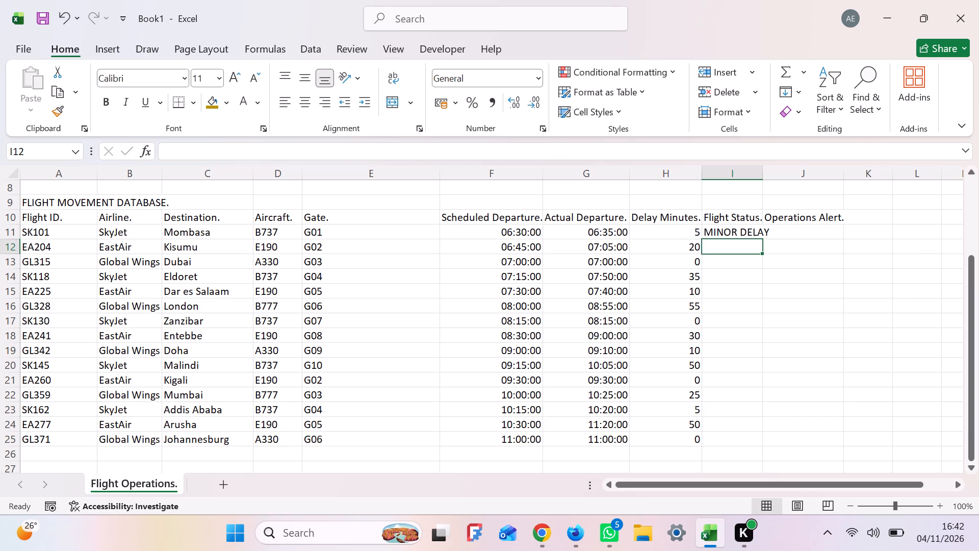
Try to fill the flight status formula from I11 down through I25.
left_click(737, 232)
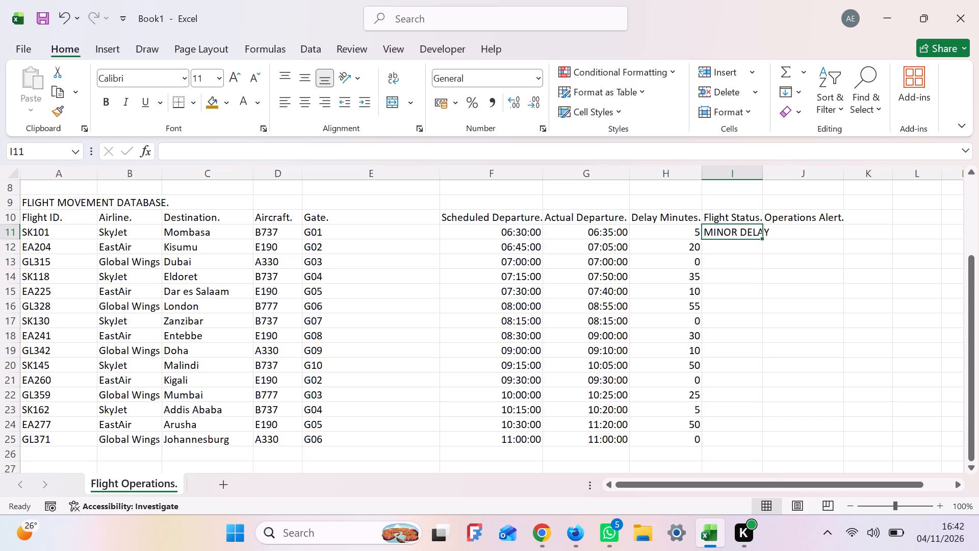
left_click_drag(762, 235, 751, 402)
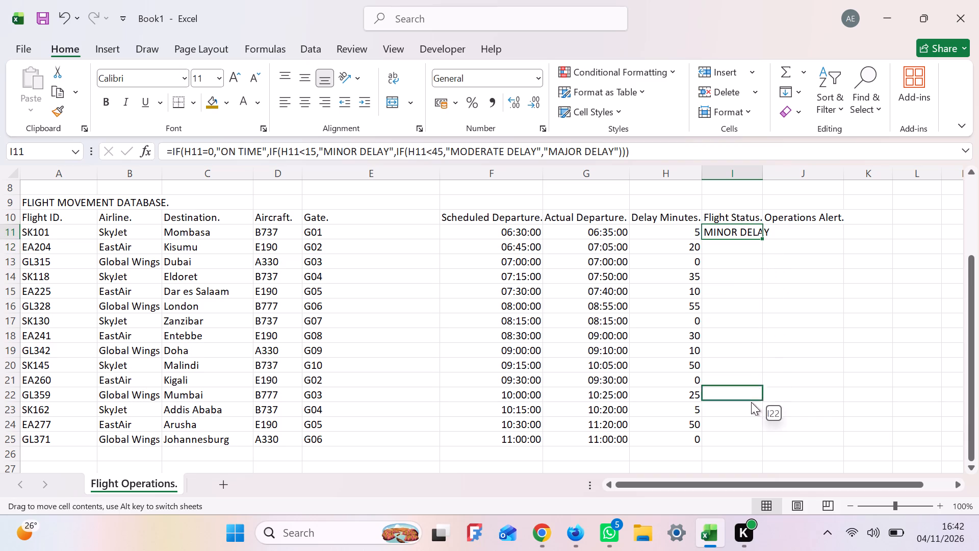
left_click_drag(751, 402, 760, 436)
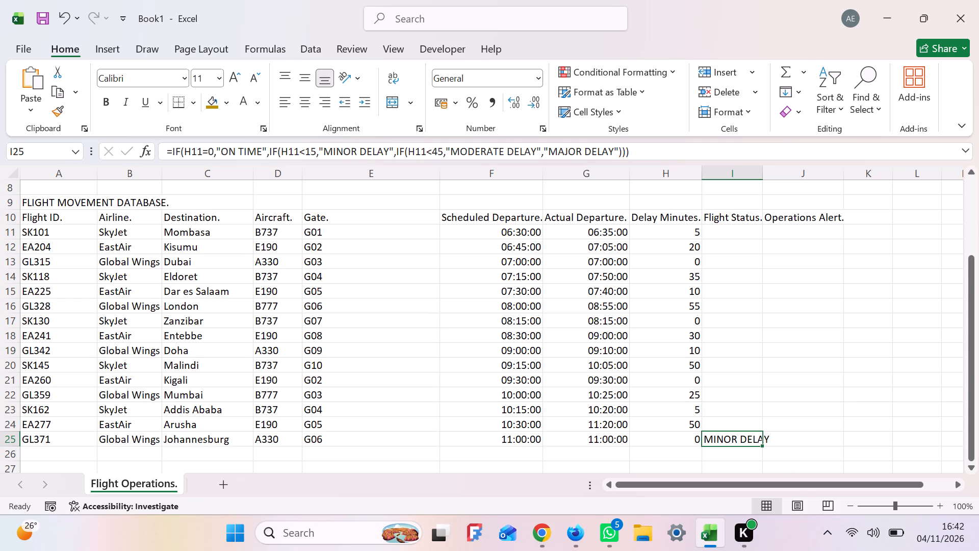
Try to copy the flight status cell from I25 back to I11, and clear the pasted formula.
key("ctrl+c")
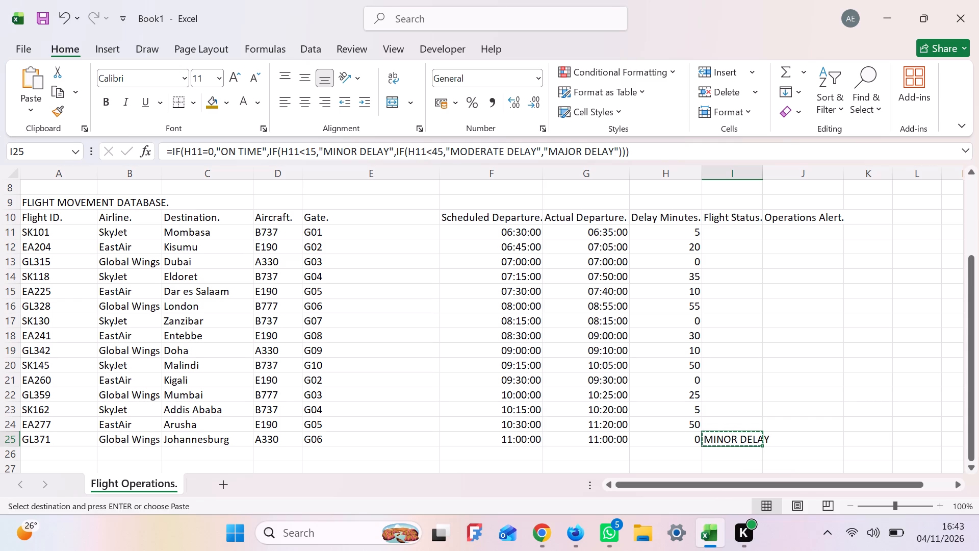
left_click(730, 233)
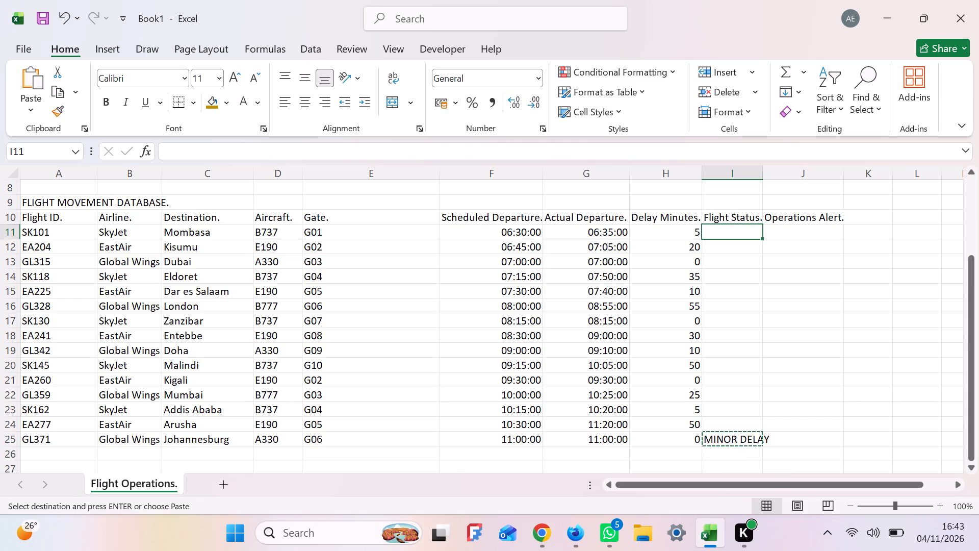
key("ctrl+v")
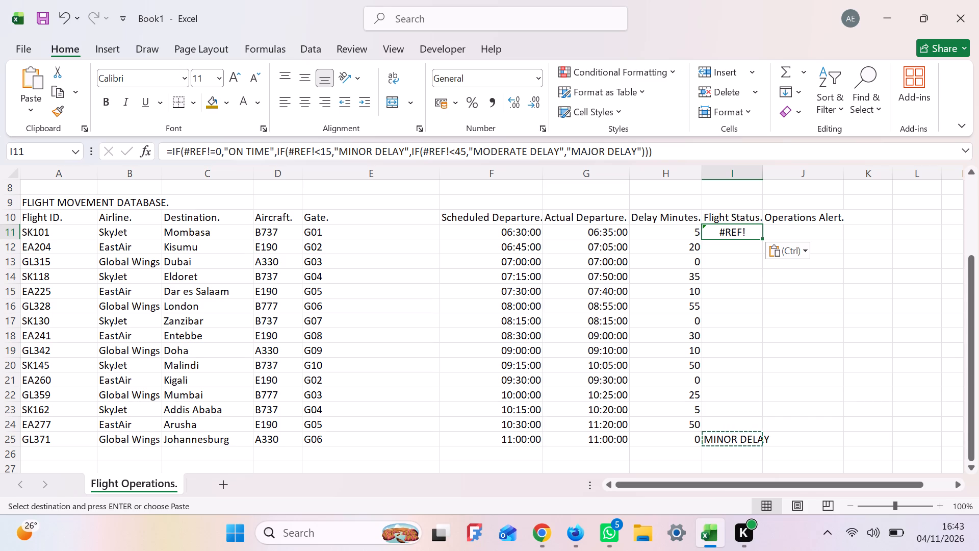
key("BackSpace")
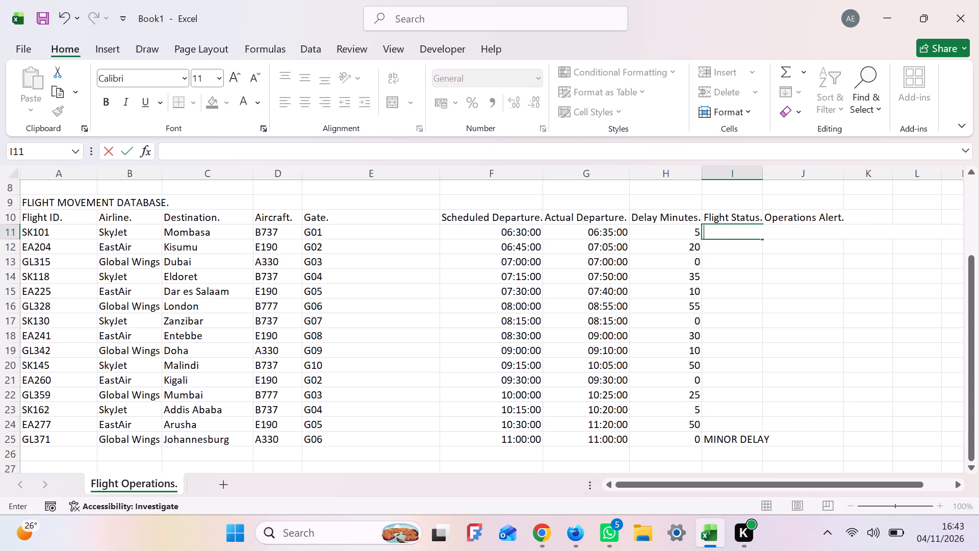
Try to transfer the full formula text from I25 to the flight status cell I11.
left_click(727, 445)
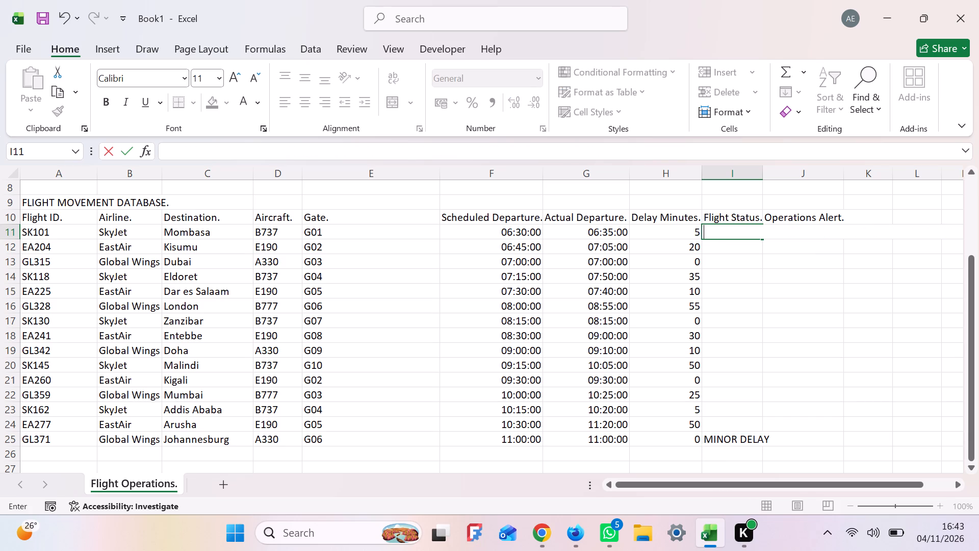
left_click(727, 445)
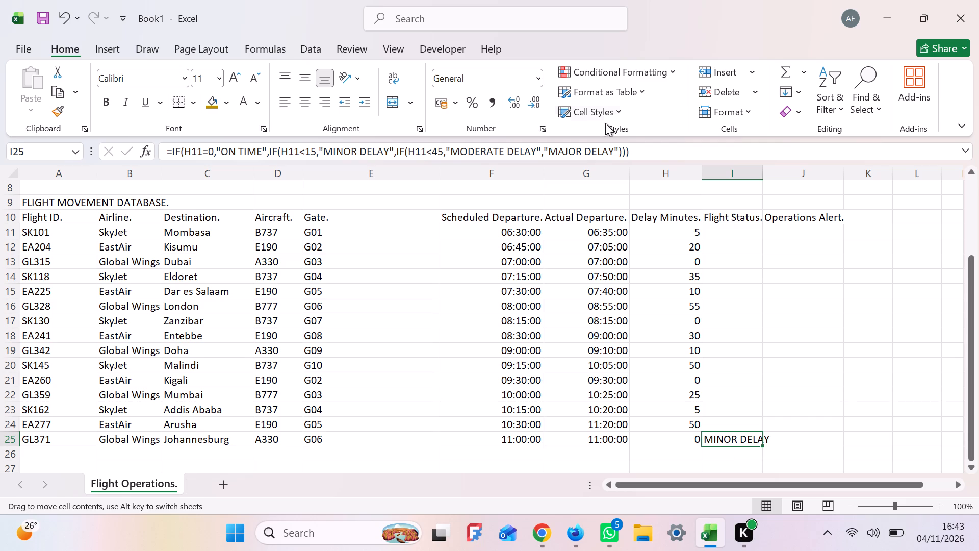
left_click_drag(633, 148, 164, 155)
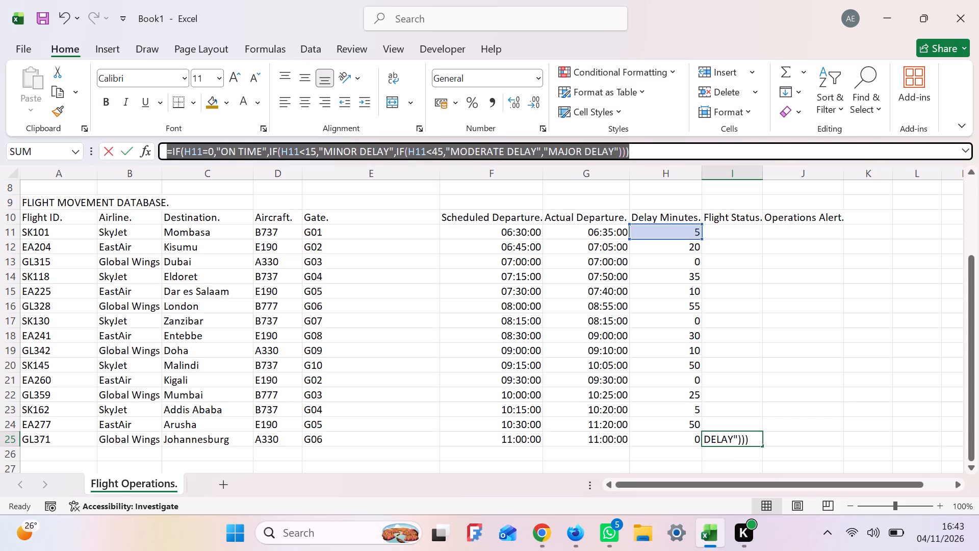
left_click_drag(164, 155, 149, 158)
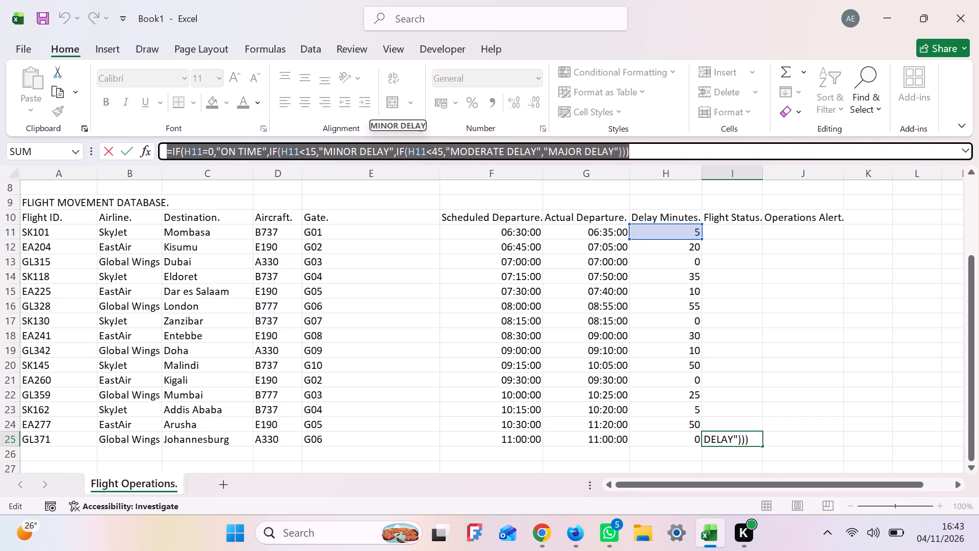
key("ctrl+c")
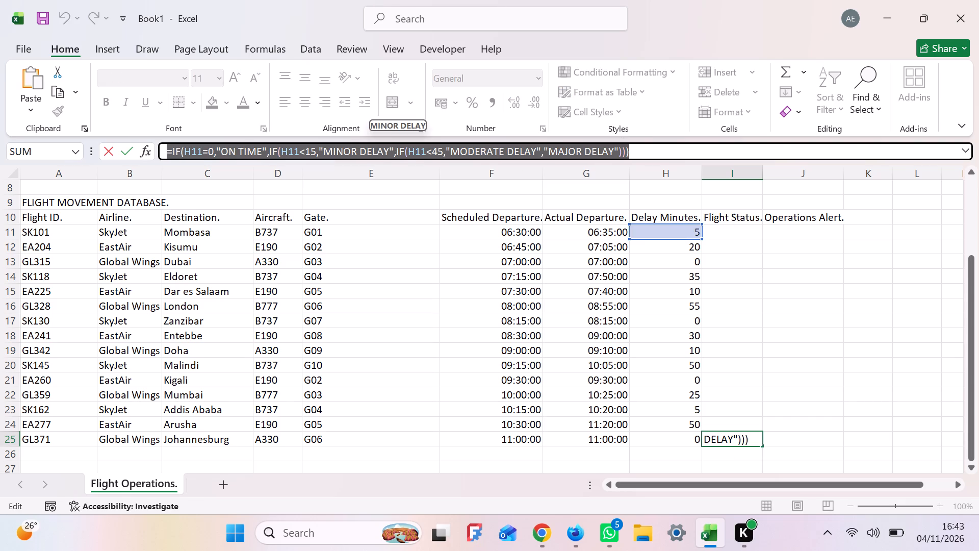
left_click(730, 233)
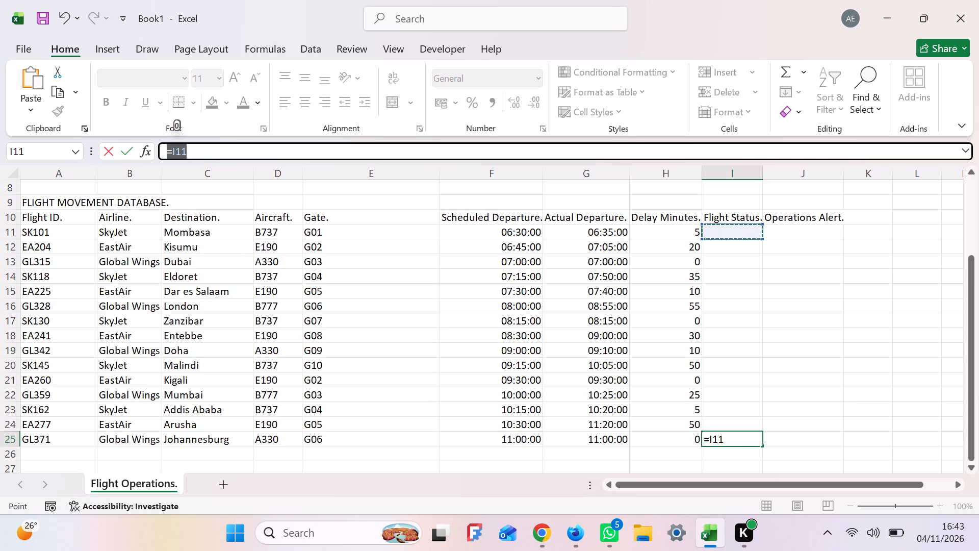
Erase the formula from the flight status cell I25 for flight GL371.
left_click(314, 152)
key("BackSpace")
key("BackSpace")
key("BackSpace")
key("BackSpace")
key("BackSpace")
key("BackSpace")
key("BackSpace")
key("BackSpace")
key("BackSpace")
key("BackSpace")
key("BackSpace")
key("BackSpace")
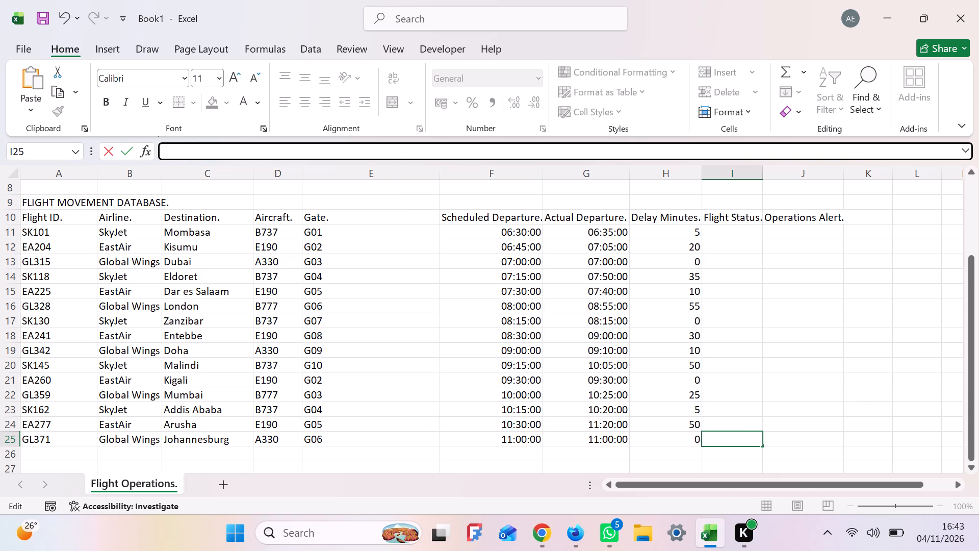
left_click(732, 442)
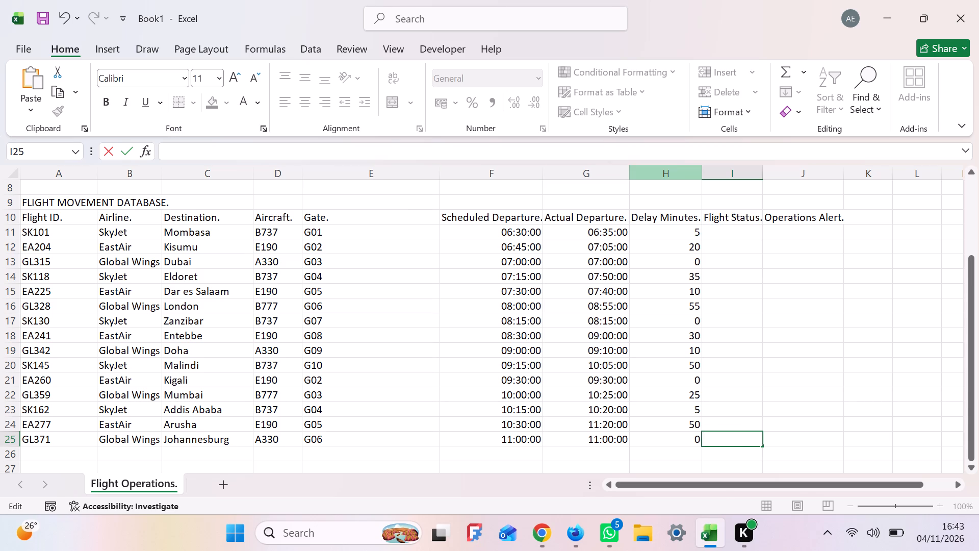
Start the flight status formula in I11 with an IF that returns "ON TIME" when H11=0.
left_click(728, 234)
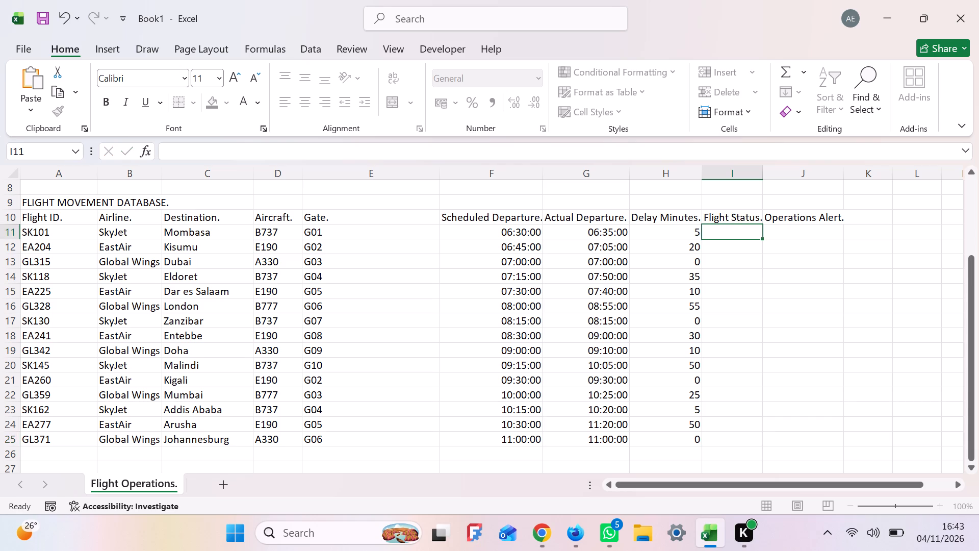
type("=I")
key("f")
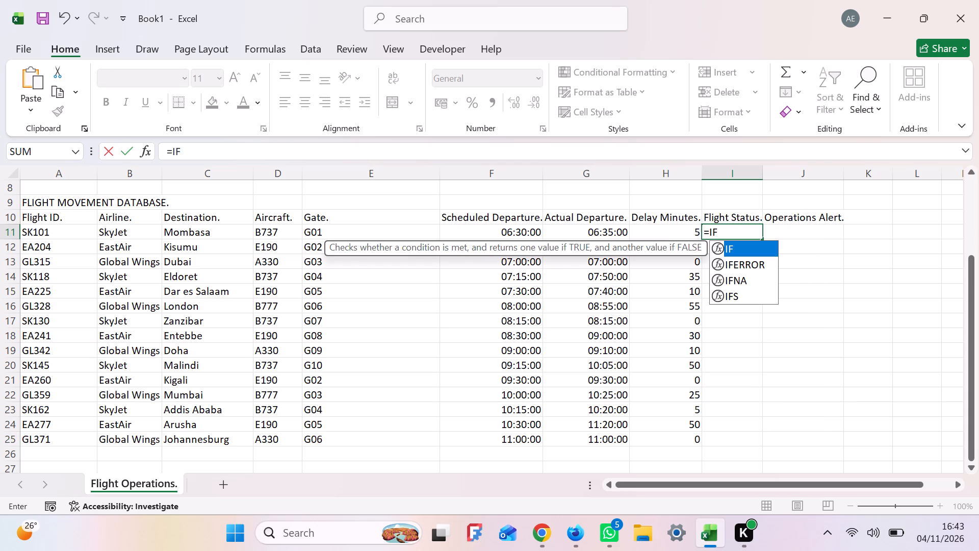
key("9")
key("BackSpace")
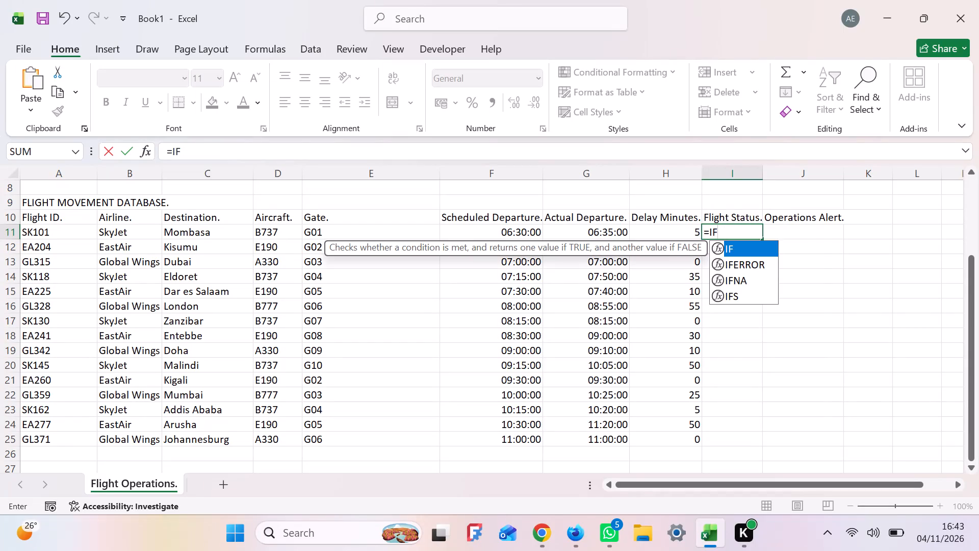
key("BackSpace")
key("f")
key("shift+parenleft")
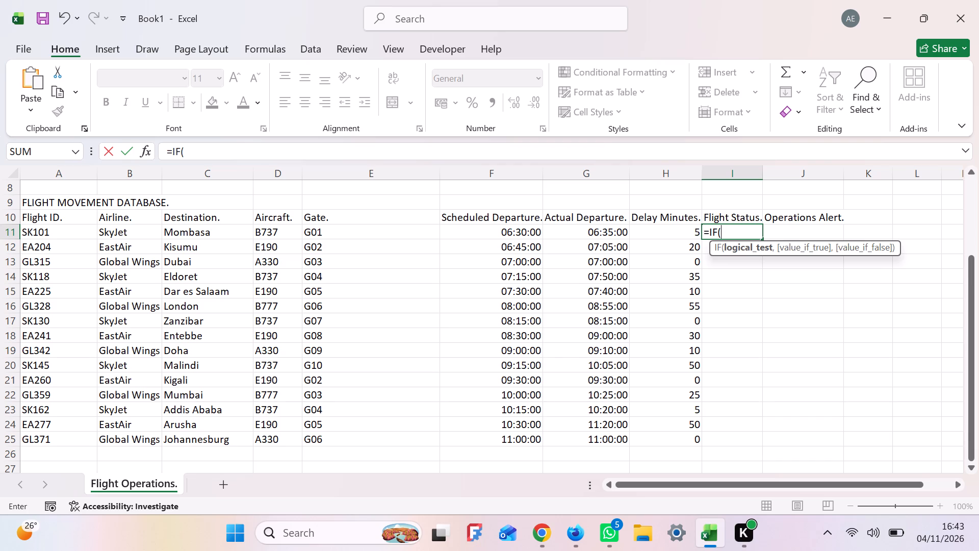
key("h")
type("11")
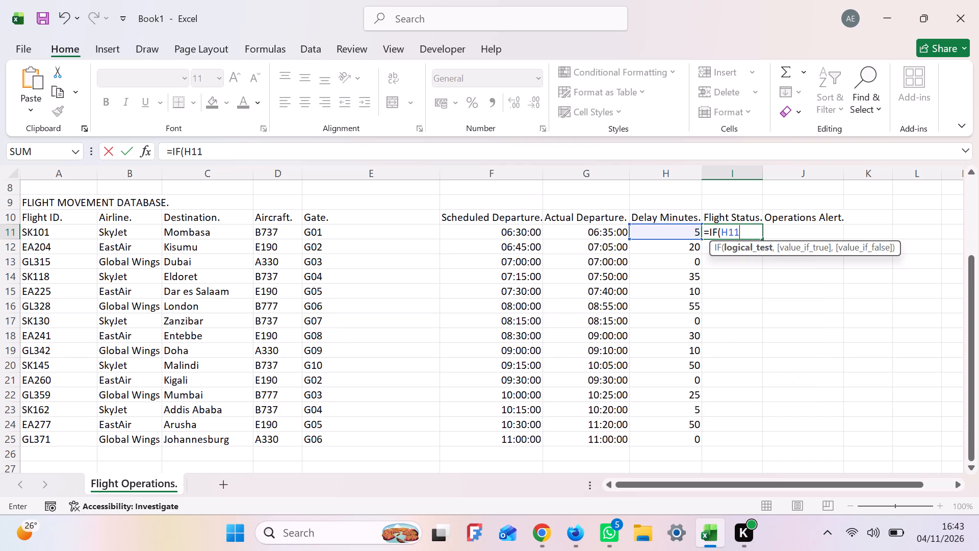
key("equal")
key("0")
key("comma")
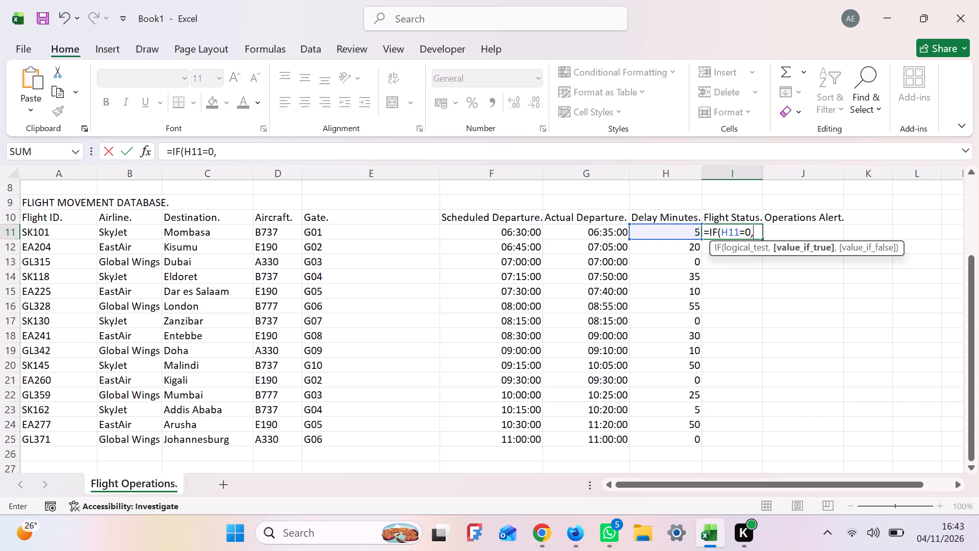
key("shift+quotedbl")
type("ON")
key("space")
type("TIME")
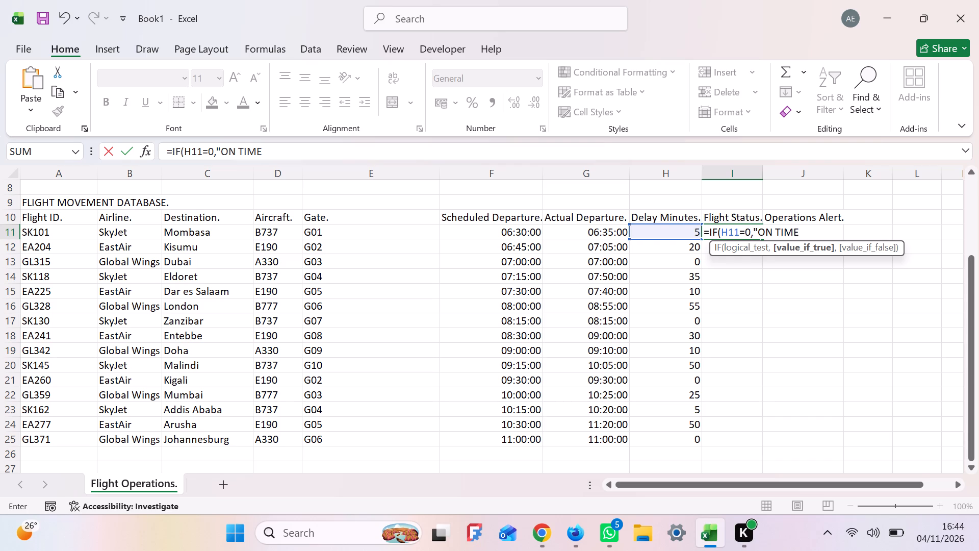
key("shift+quotedbl")
key("comma")
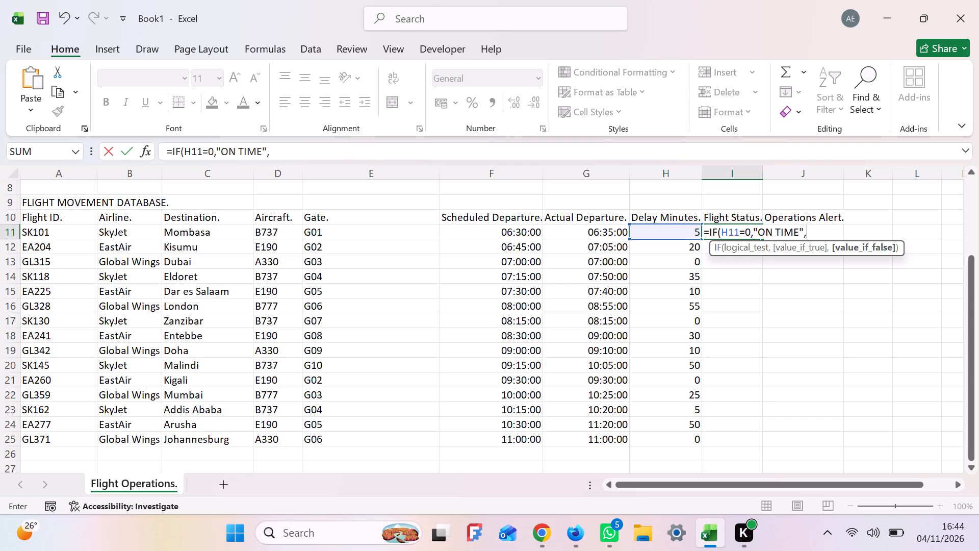
Nest a second IF in the I11 formula that returns "MINOR DELAY" when H11<=15.
key("i")
key("f")
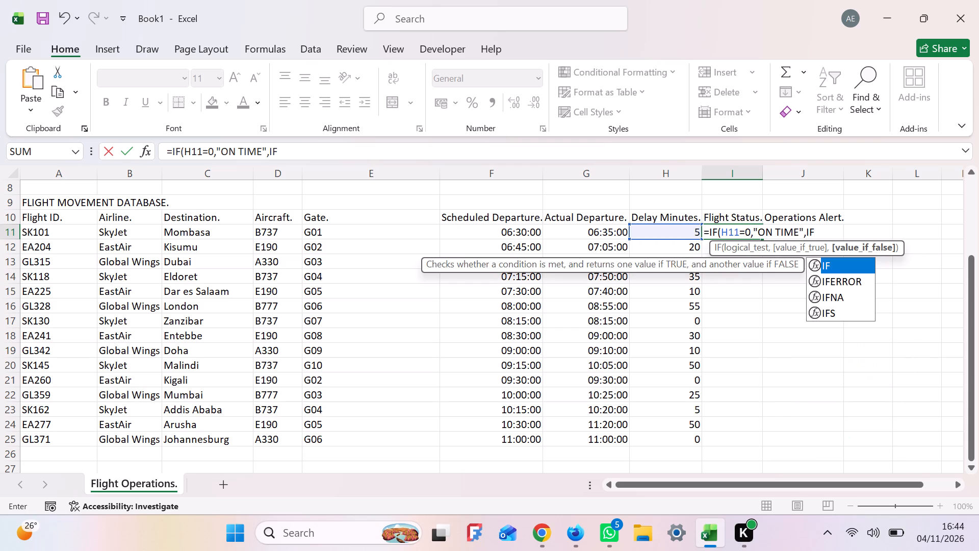
key("shift+parenleft")
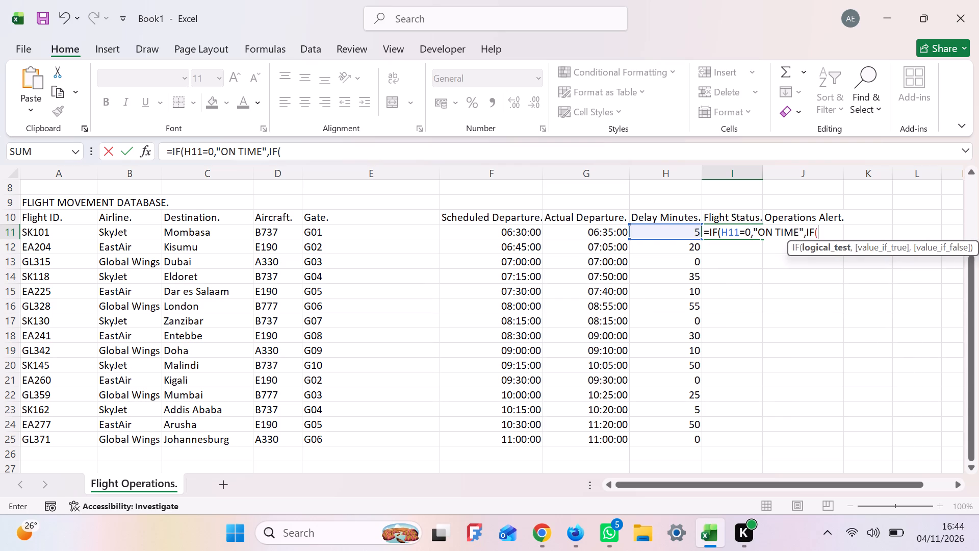
key("h")
type("11")
key("shift+less")
key("equal")
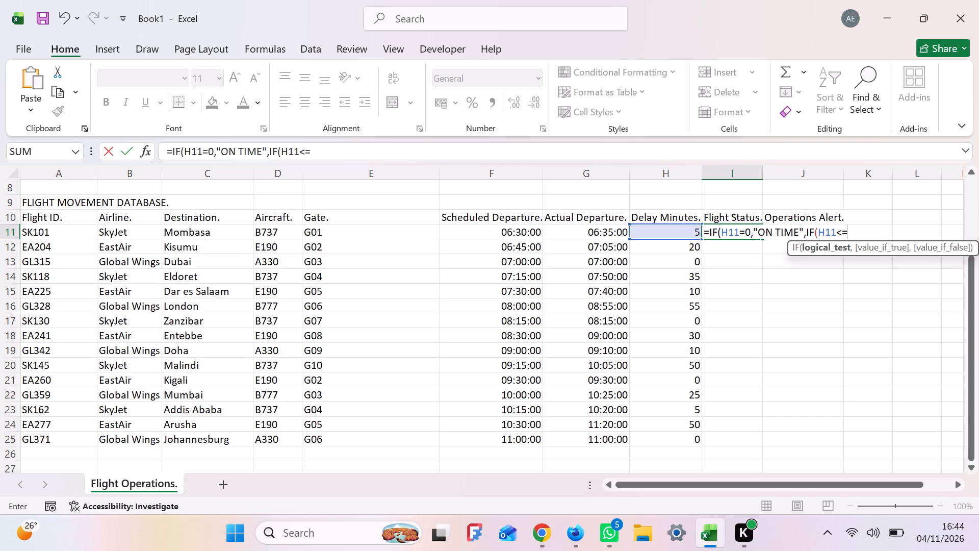
type("15")
key("comma")
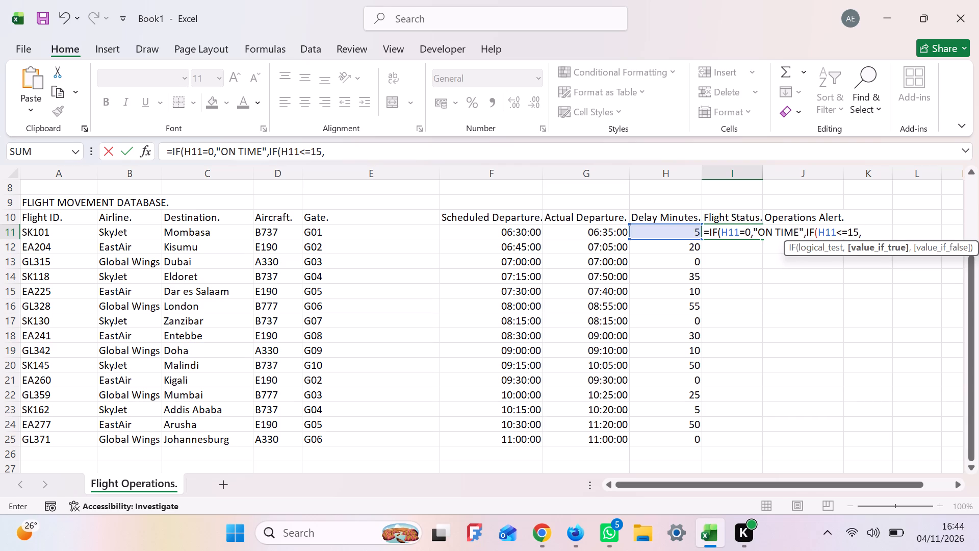
key("shift+quotedbl")
type("MIN")
type("OR")
key("space")
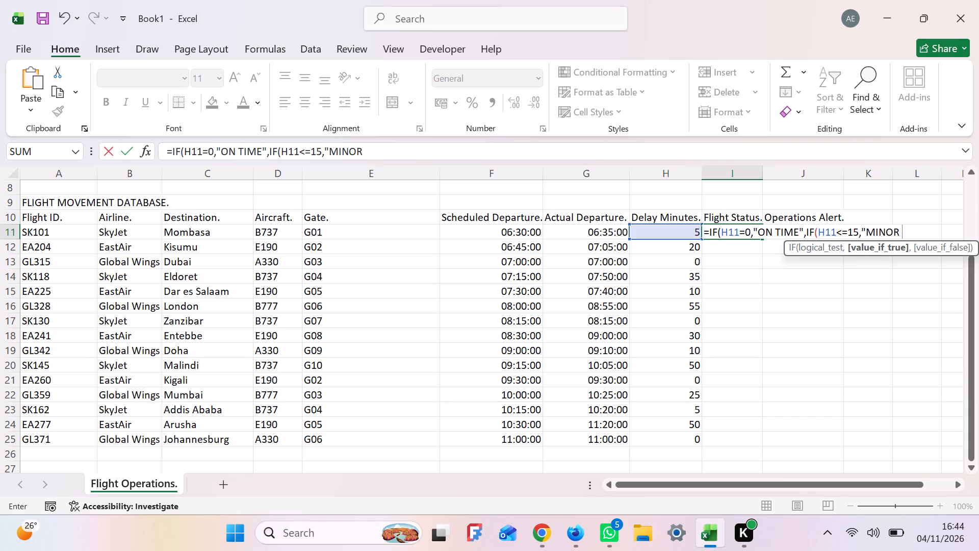
type("DELAY")
key("shift+quotedbl")
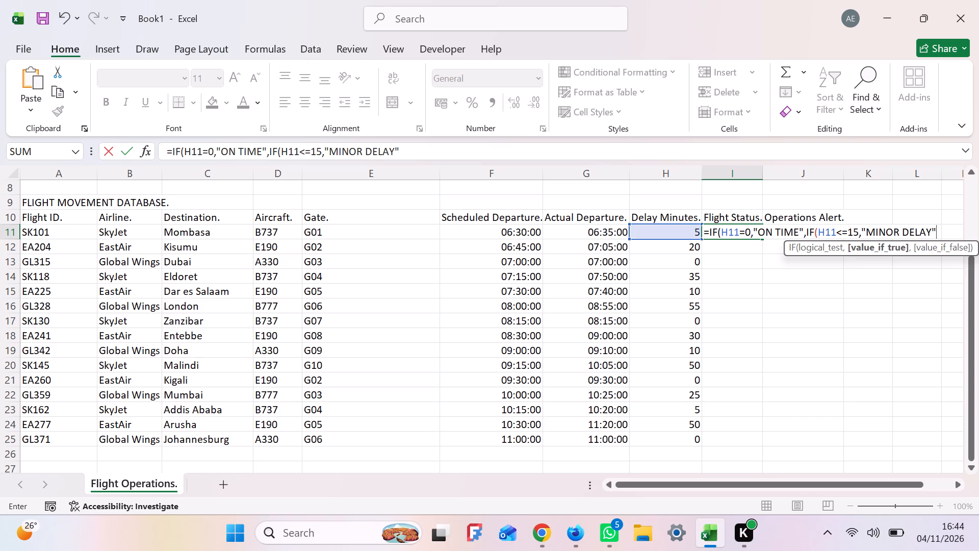
key("comma")
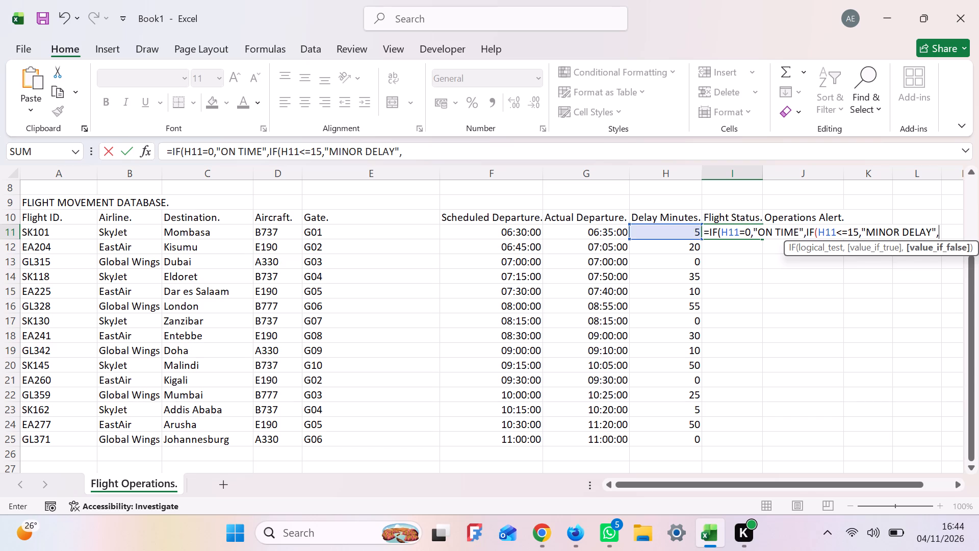
Nest a third IF in the I11 formula that returns "MODERATE DELAY" when H11<=45.
type("IF")
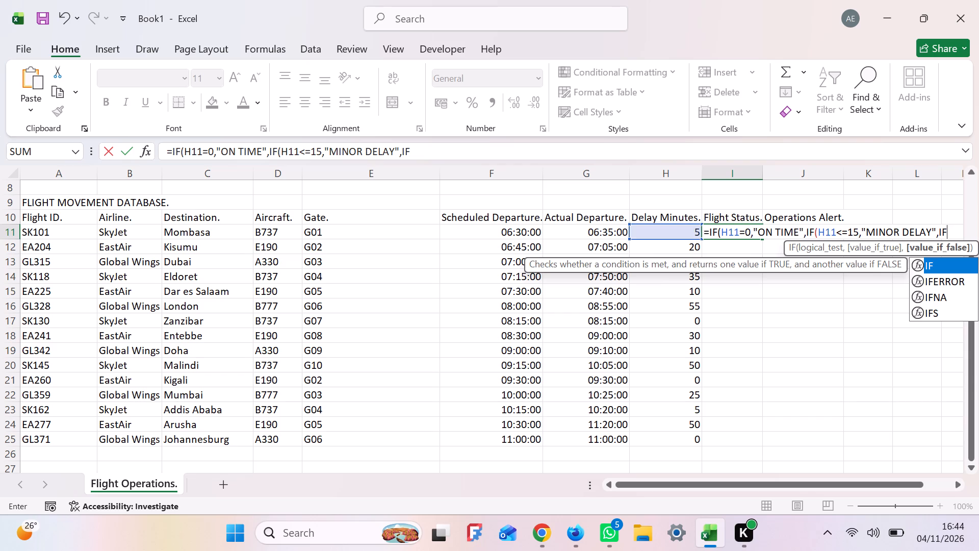
key("shift+parenleft")
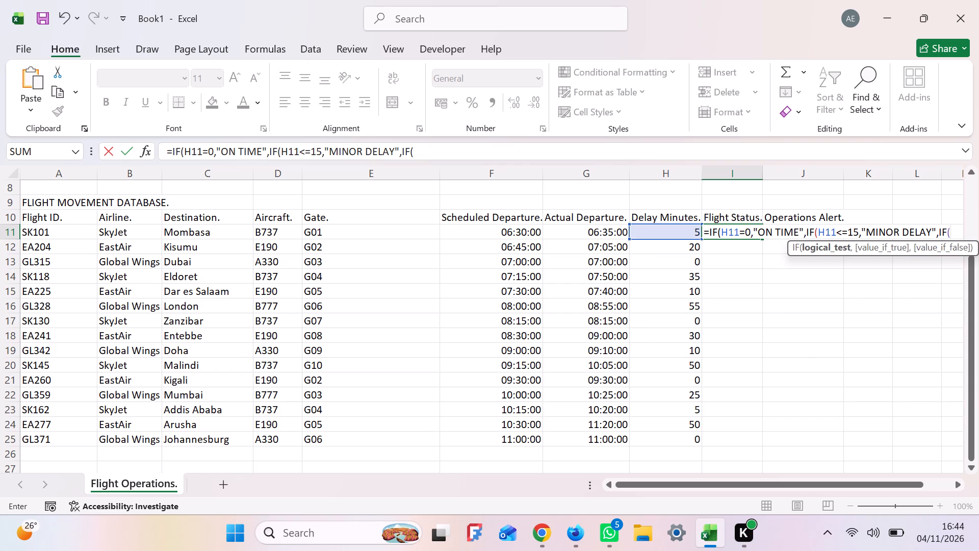
key("h")
type("11")
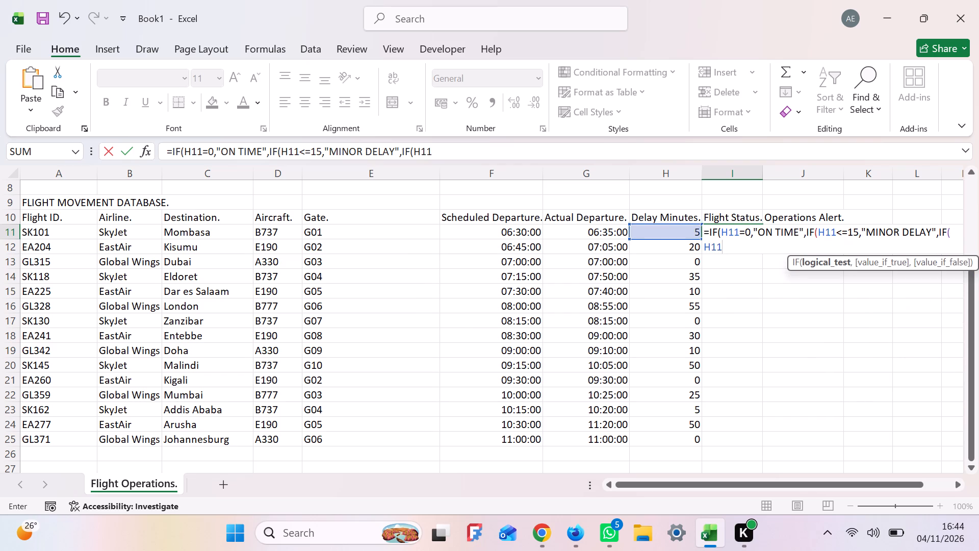
key("shift+less")
key("equal")
key("4")
key("5")
key("comma")
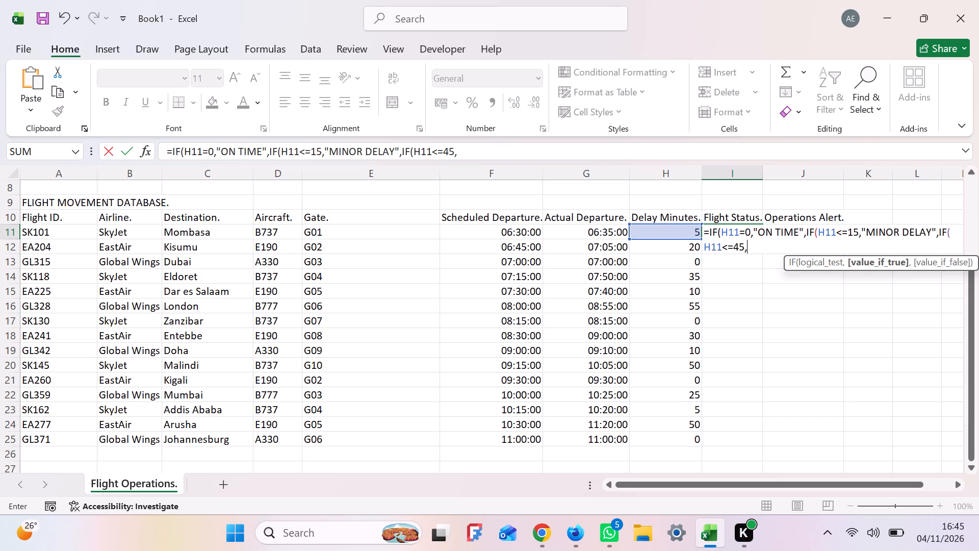
key("shift+quotedbl")
type("MO")
type("DERATE")
key("space")
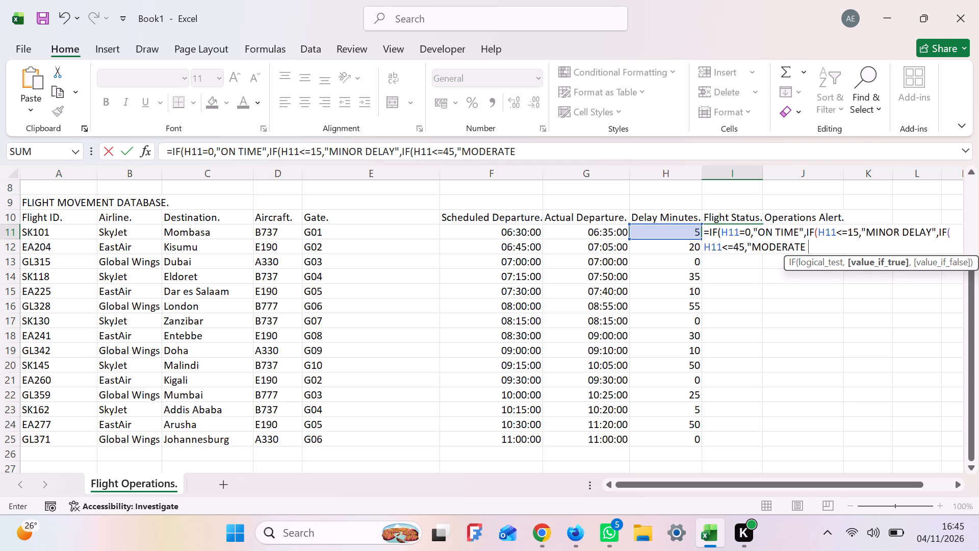
type("DE")
type("LA")
key("y")
key("shift+quotedbl")
key("comma")
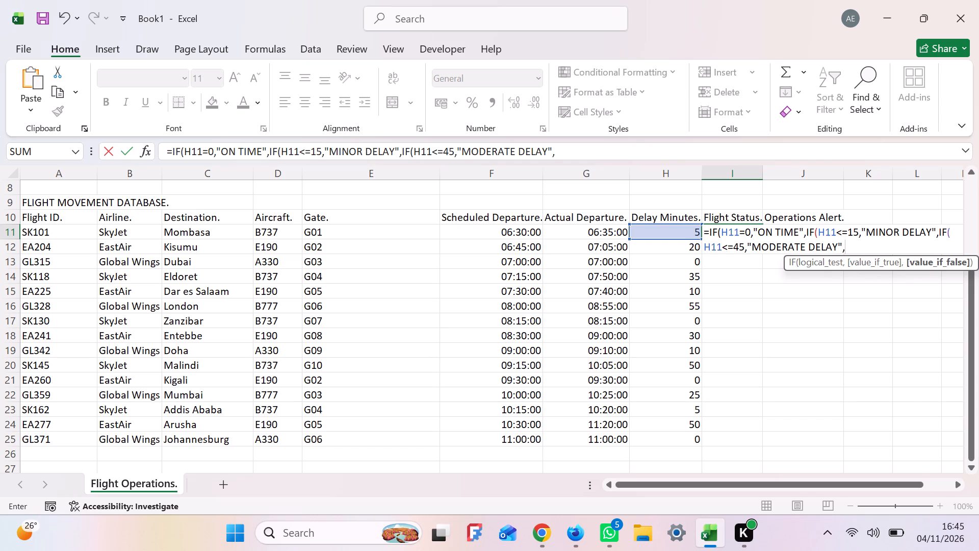
Complete the nested IF formula in I11 with "MAJOR DELAY" as the final false value and three closing brackets.
key("shift+quotedbl")
type("MAJOR")
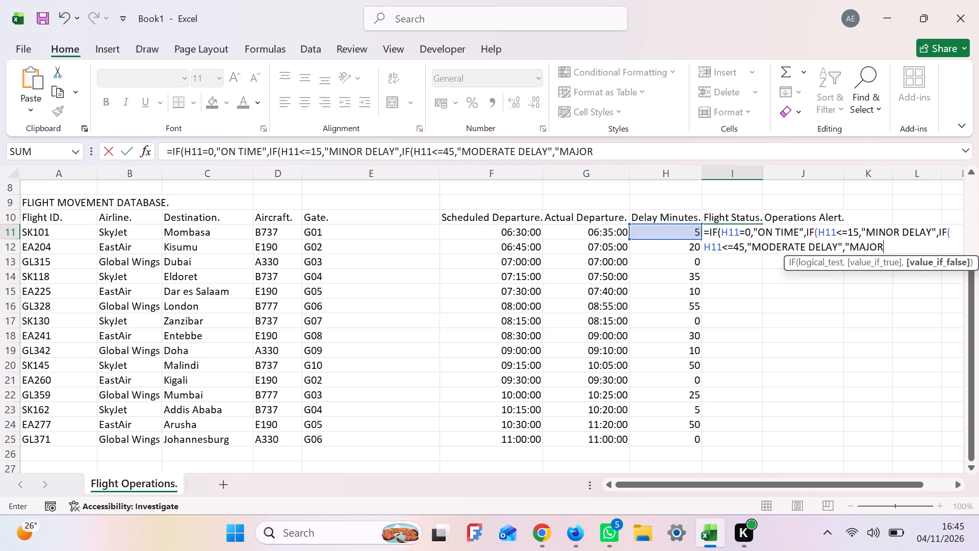
key("space")
type("DELA")
key("y")
key("shift+quotedbl")
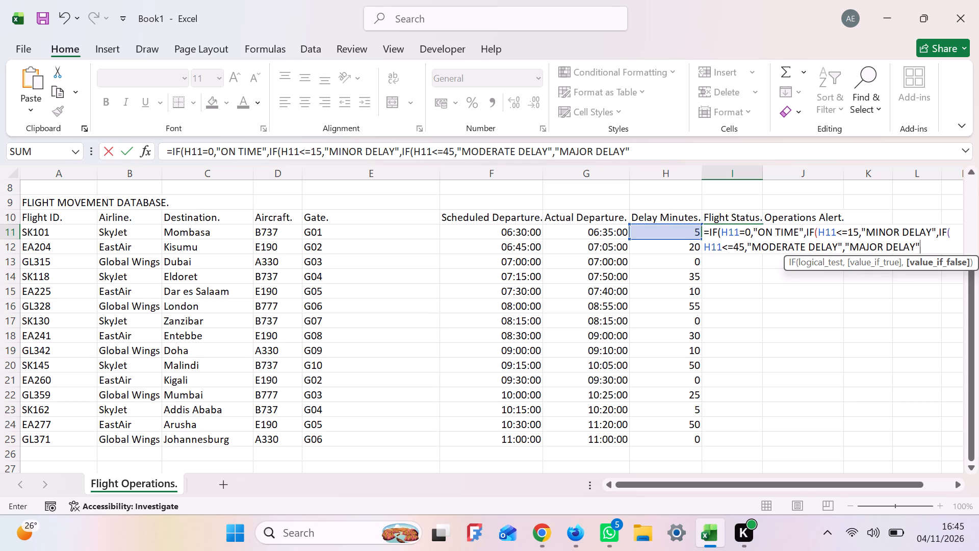
type(")))")
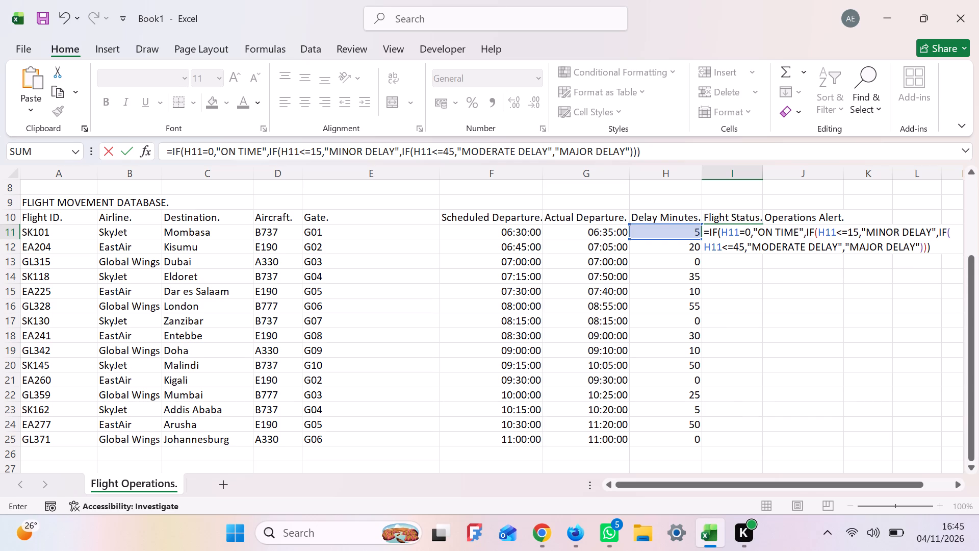
key("Return")
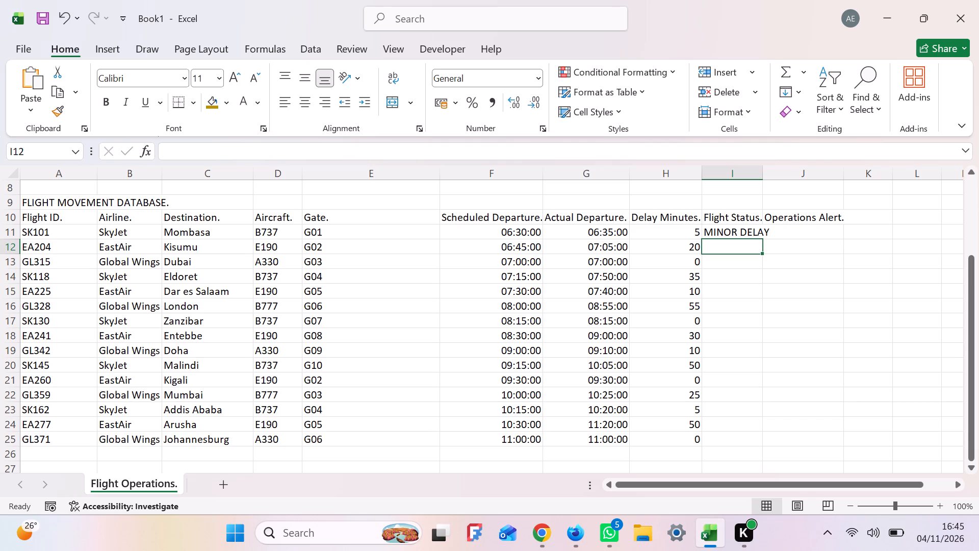
Fill the flight status formula from I11 down to I25 for all flights.
left_click(752, 233)
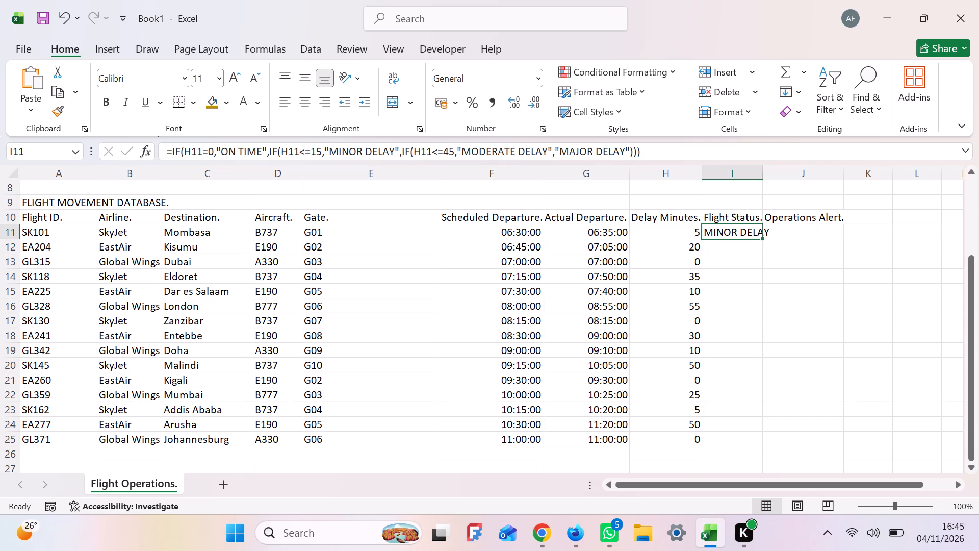
left_click_drag(760, 236, 766, 440)
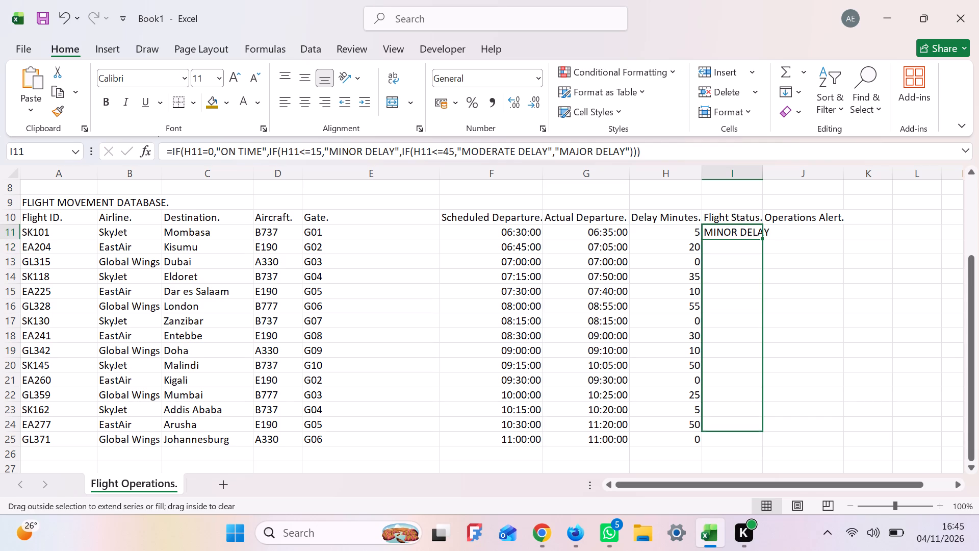
left_click_drag(766, 440, 769, 442)
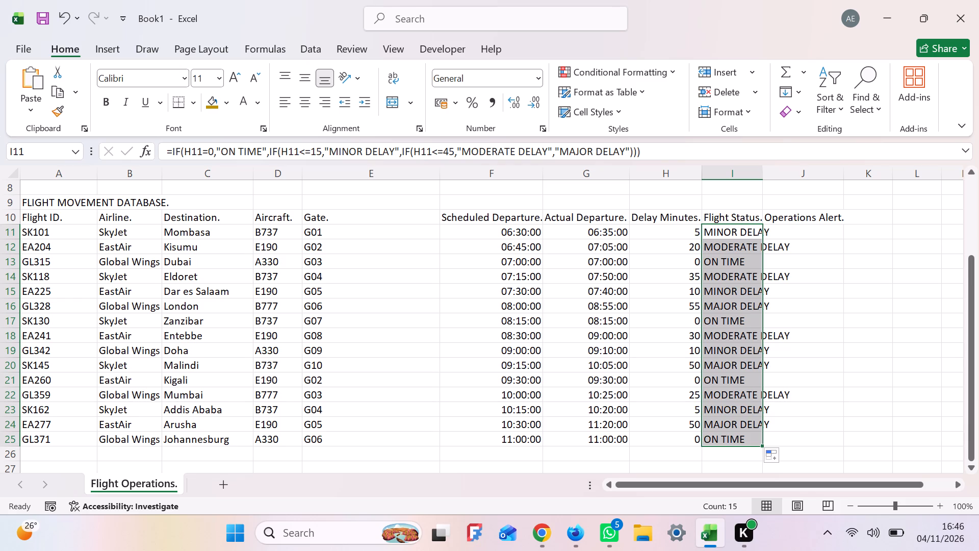
Widen column I so the longest flight status text, "MODERATE DELAY", fits.
left_click_drag(763, 171, 778, 174)
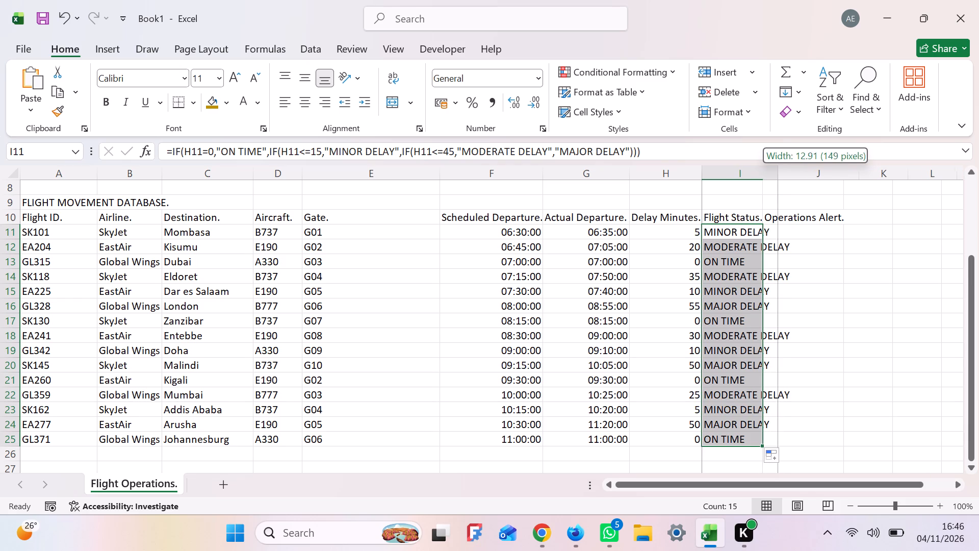
left_click_drag(778, 174, 790, 180)
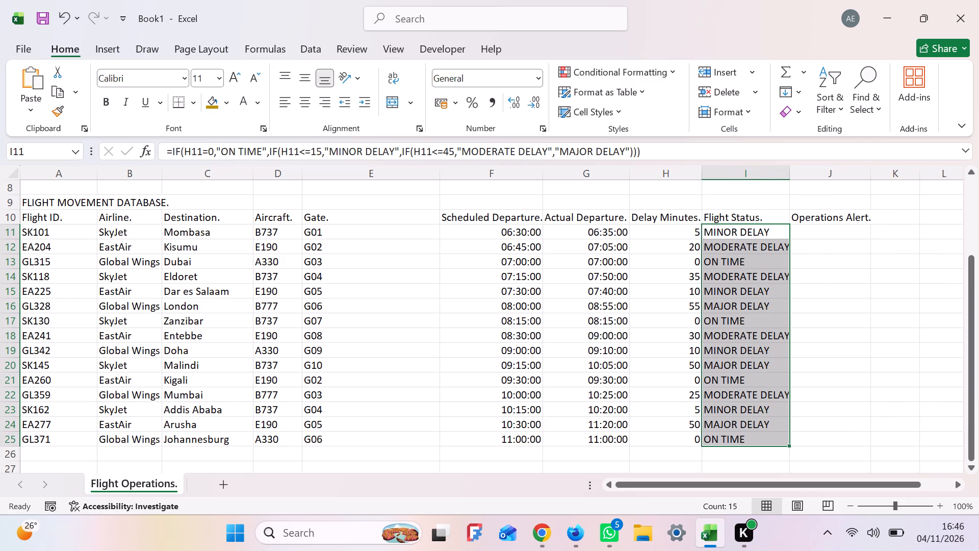
Start the operations alert formula in J11 with an IF that returns "PRIORITY REVIEW" when H11>45.
left_click(826, 233)
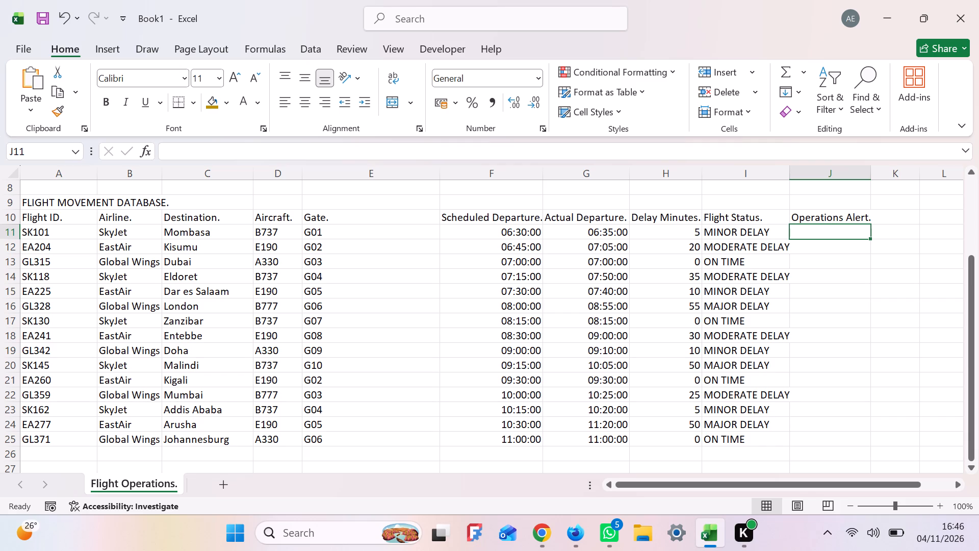
left_click(798, 233)
key("equal")
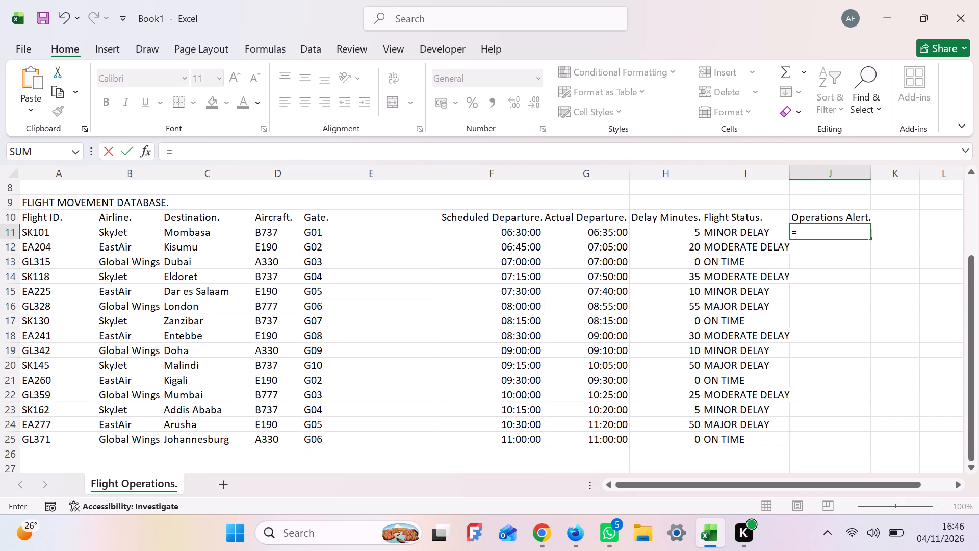
type("IF")
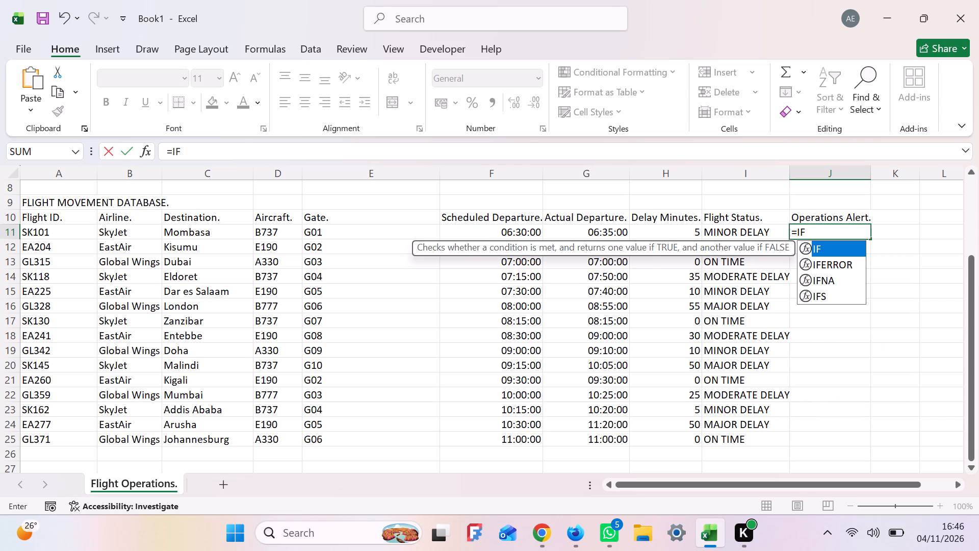
type("(H11")
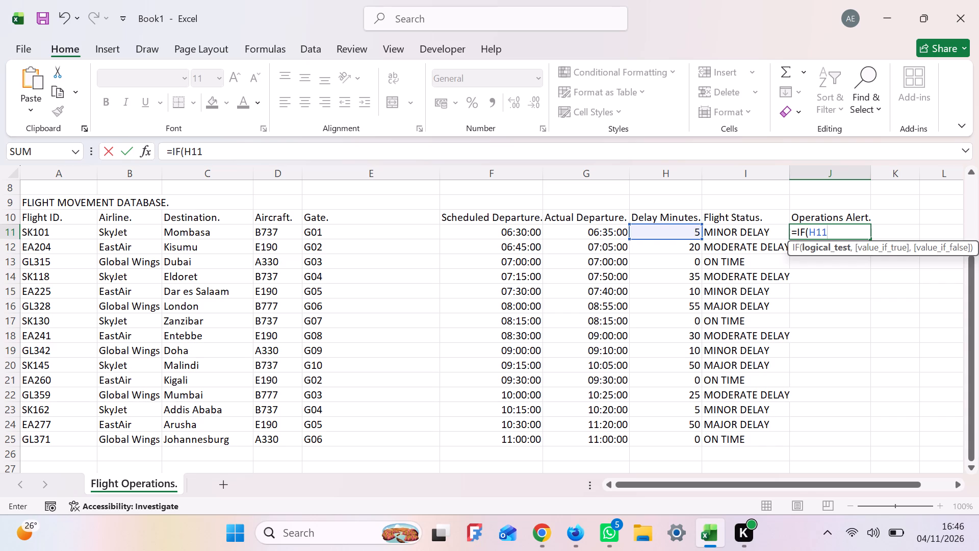
key("shift+greater")
type("45")
key("comma")
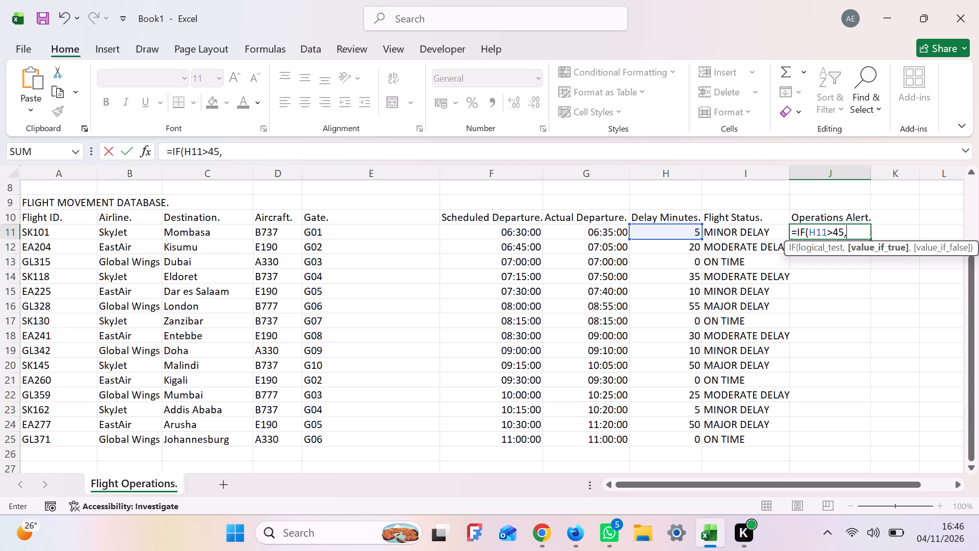
key("shift+quotedbl")
type("PRI")
key("o")
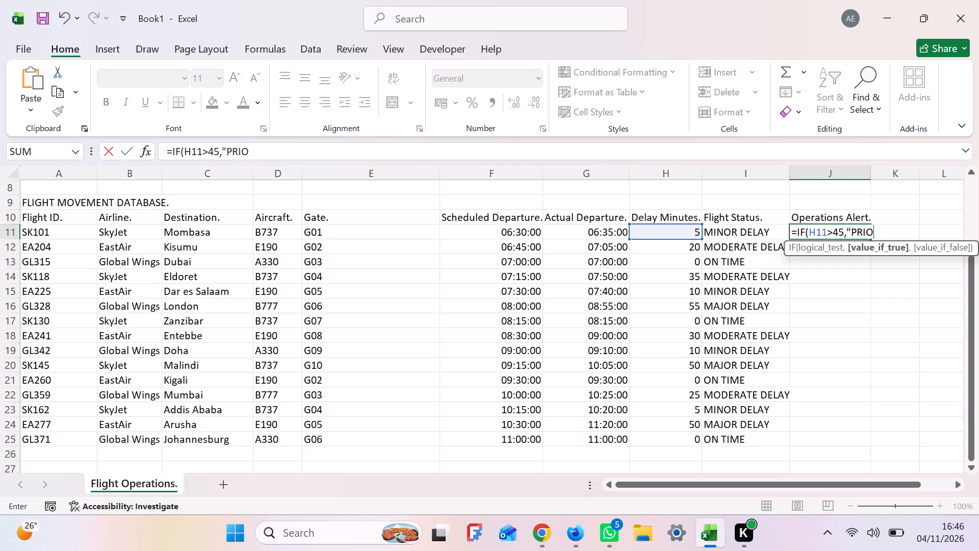
type("RITY RE")
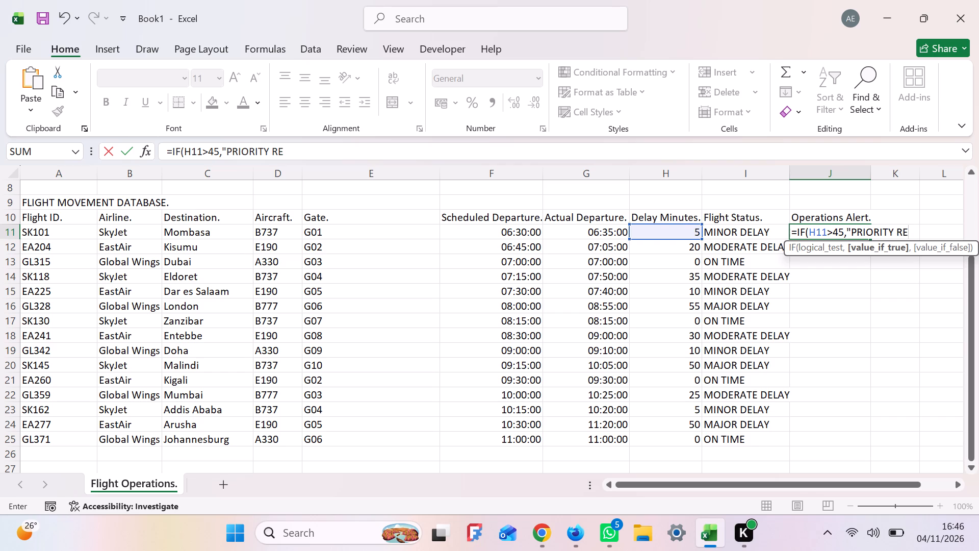
type("VI")
type("EW")
key("shift+quotedbl")
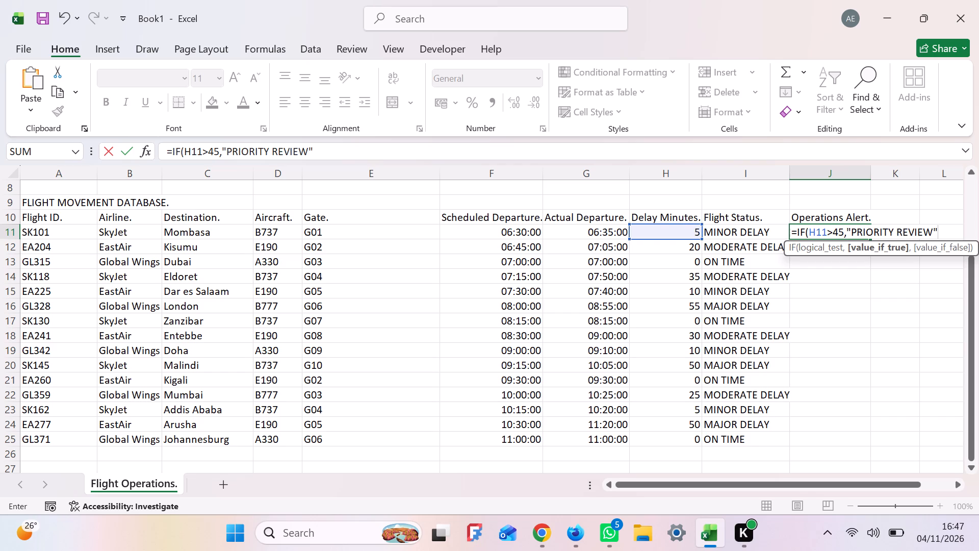
key("comma")
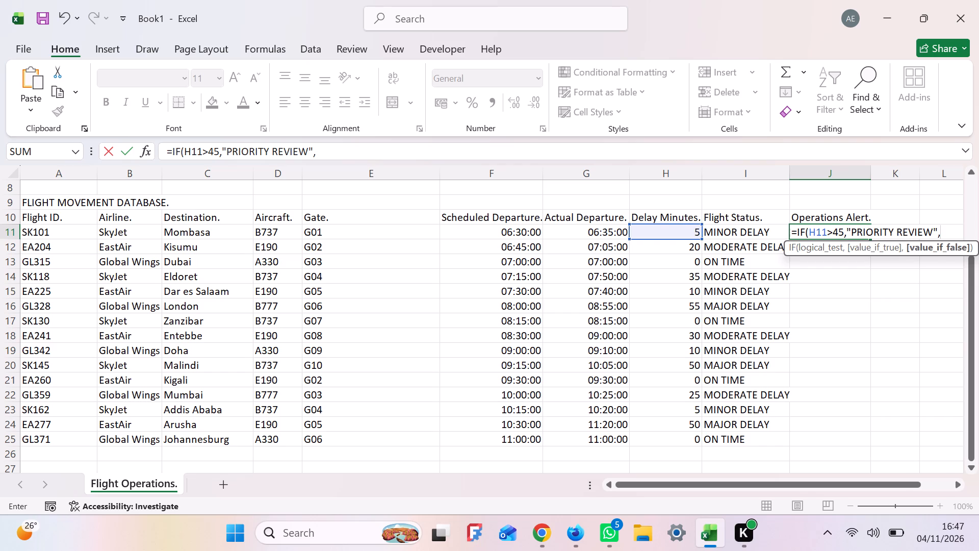
Nest a second IF in the J11 formula that returns "MONITOR" when H11>15.
type("IF")
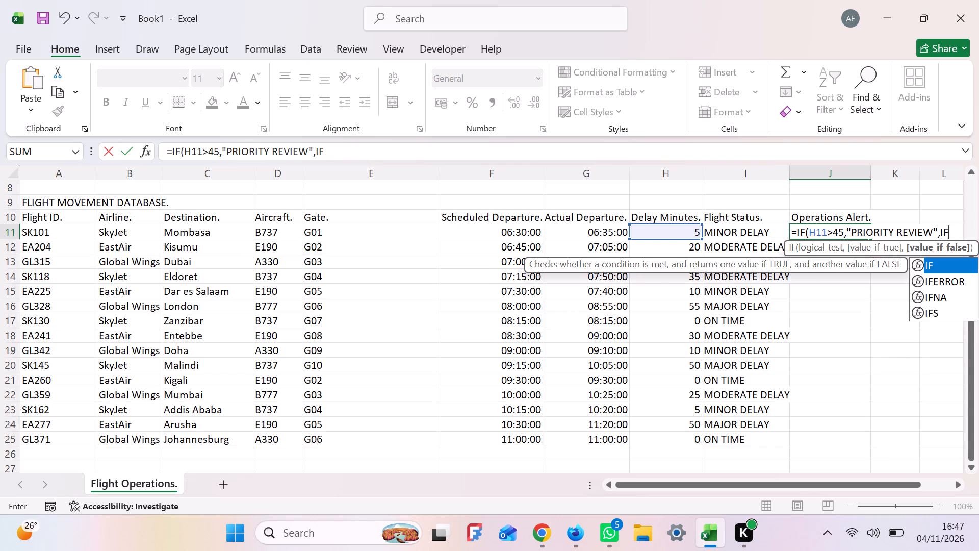
key("shift+parenleft")
key("h")
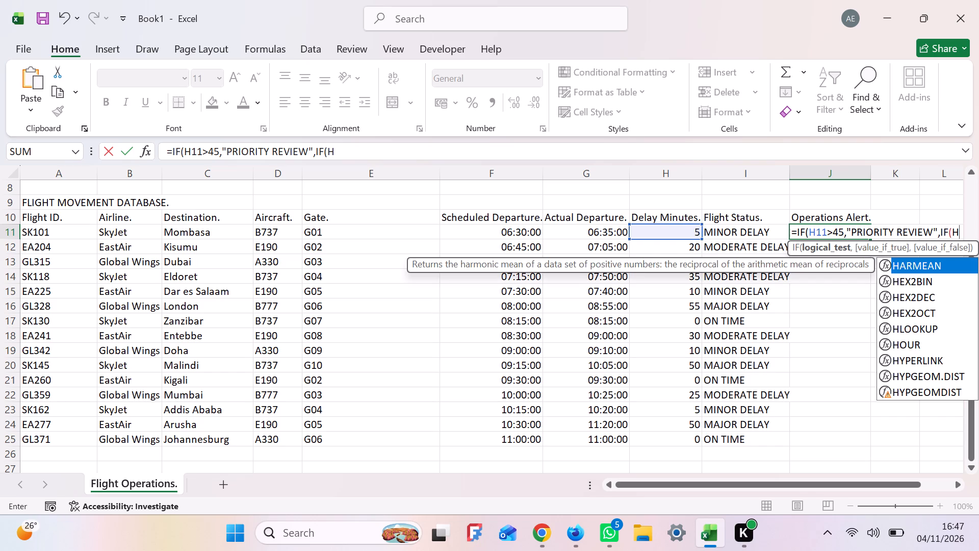
type("11")
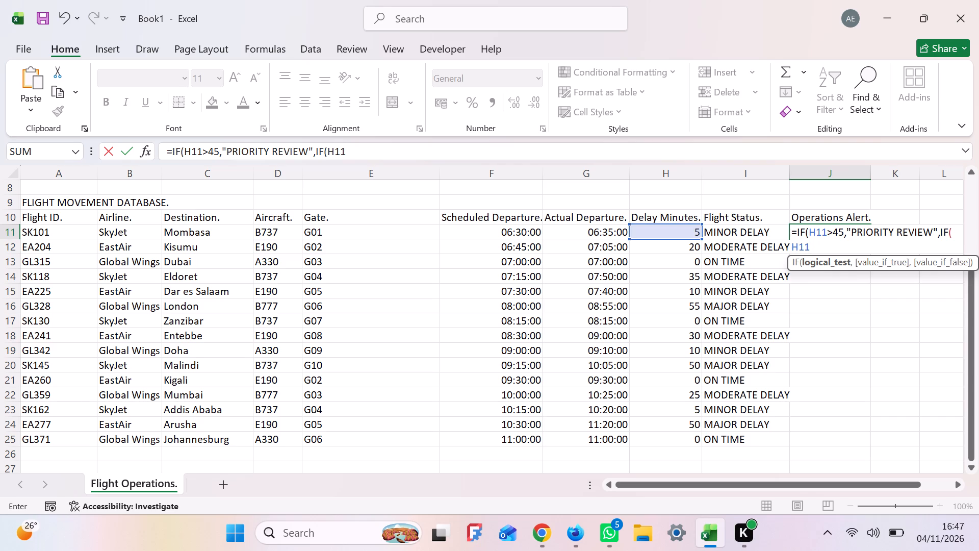
key("shift+greater")
key("1")
key("5")
key("comma")
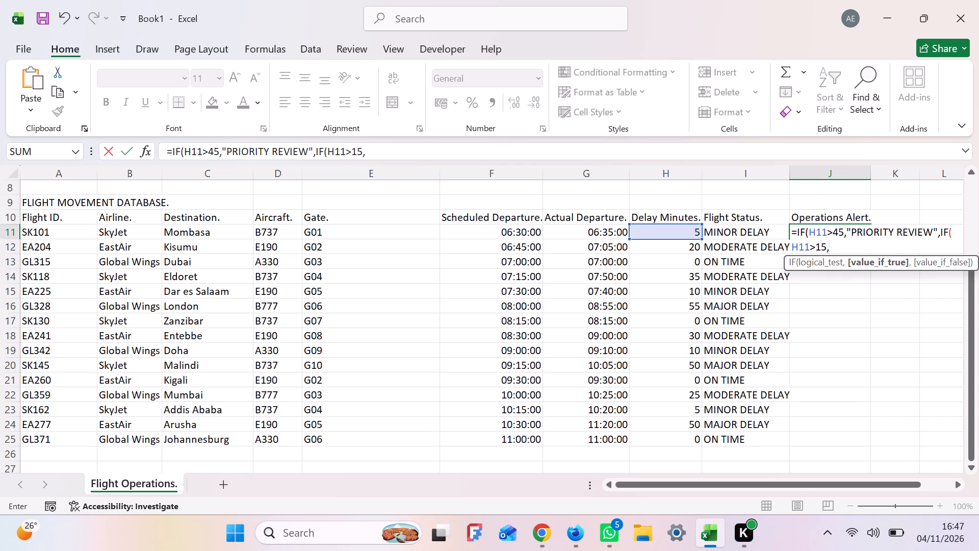
key("shift+quotedbl")
type("MONITO")
key("r")
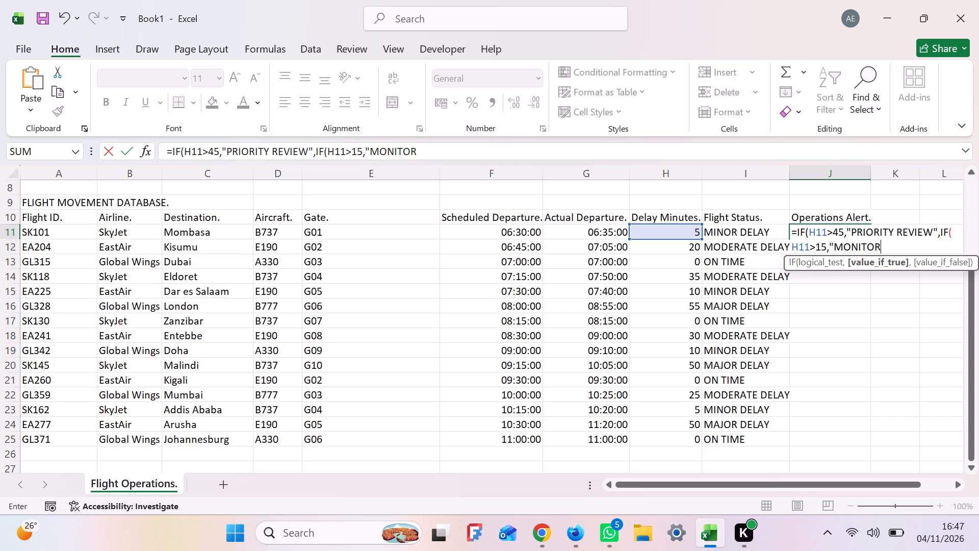
key("shift+quotedbl")
key("comma")
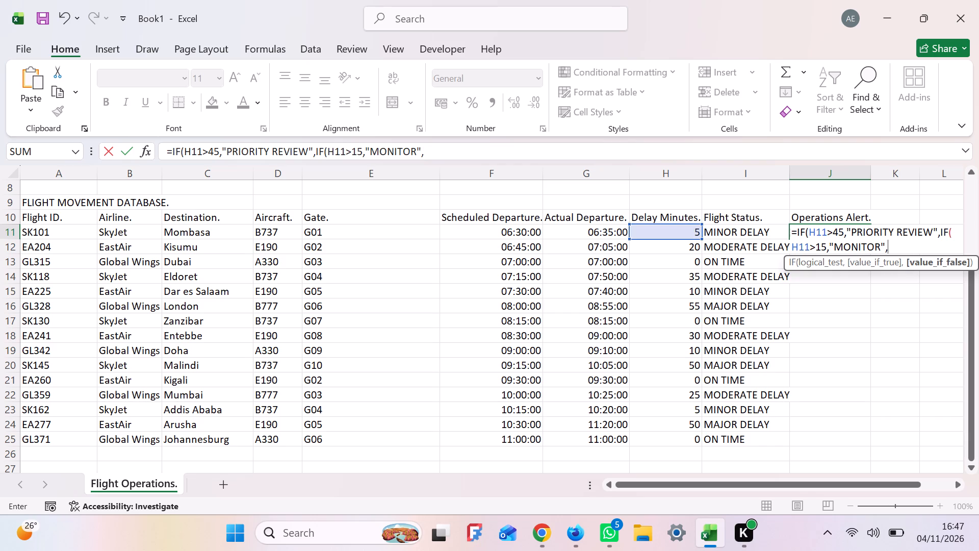
Complete the J11 operations alert formula with "NORMAL" as the final fallback result, closing both nested IFs.
key("shift+quotedbl")
type("NORMAL")
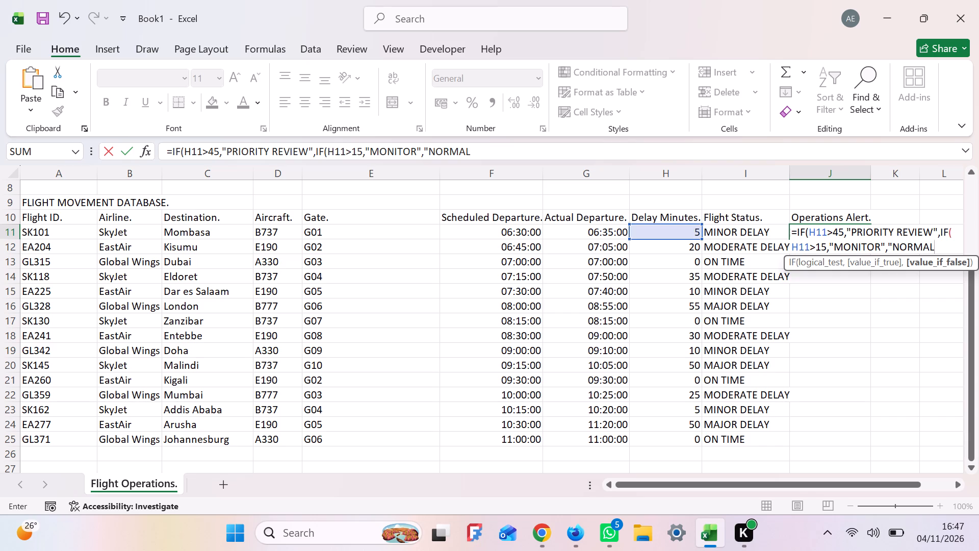
key("shift+quotedbl")
key("shift+parenright")
key("shift+parenright")
key("Return")
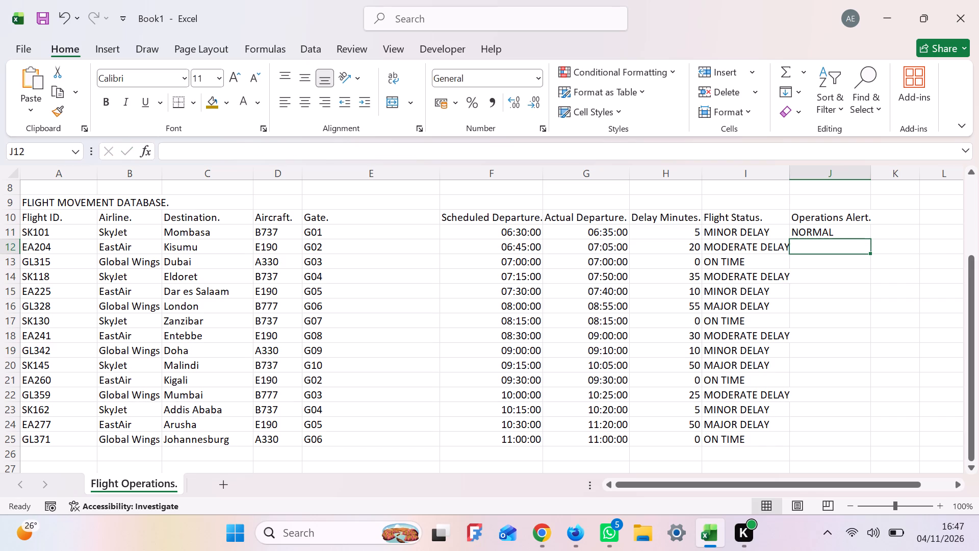
Fill the operations alert formula from J11 down to J25 for all flights.
left_click(816, 233)
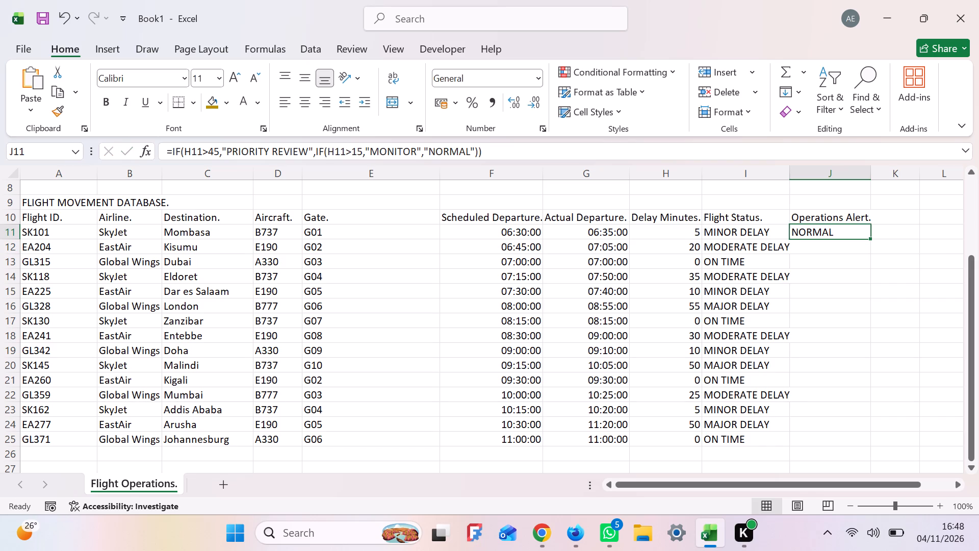
left_click_drag(870, 237, 888, 443)
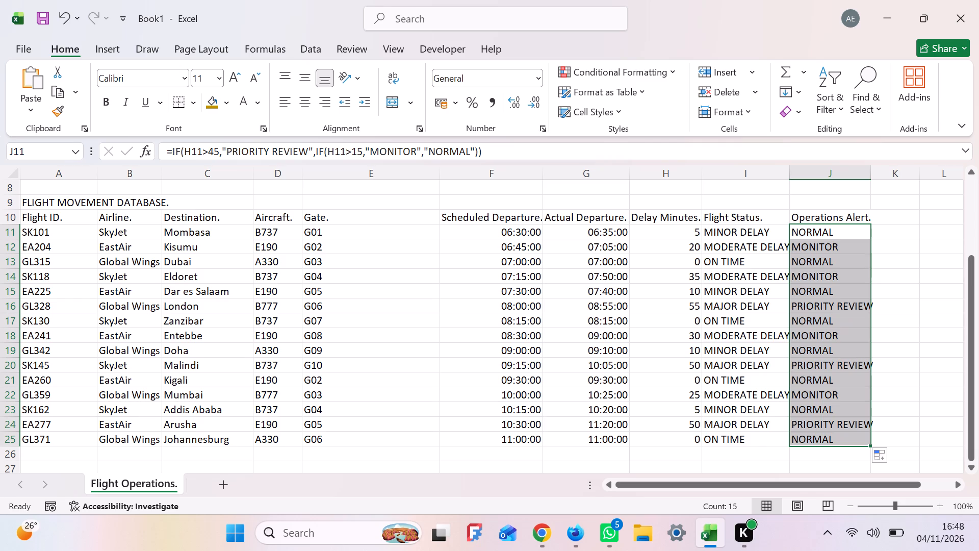
Widen column J slightly so the longest operations alert text, "PRIORITY REVIEW", fits.
left_click_drag(870, 173, 872, 174)
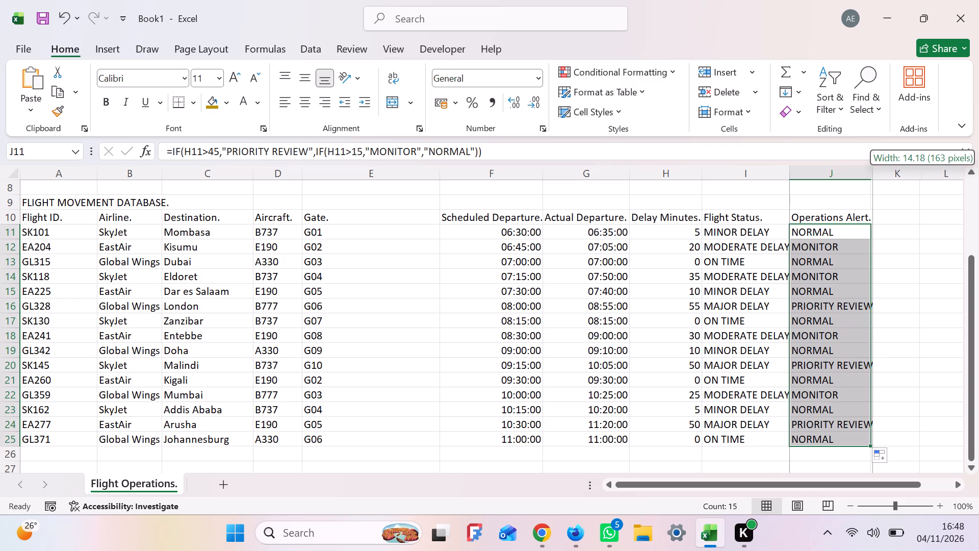
left_click_drag(872, 174, 875, 176)
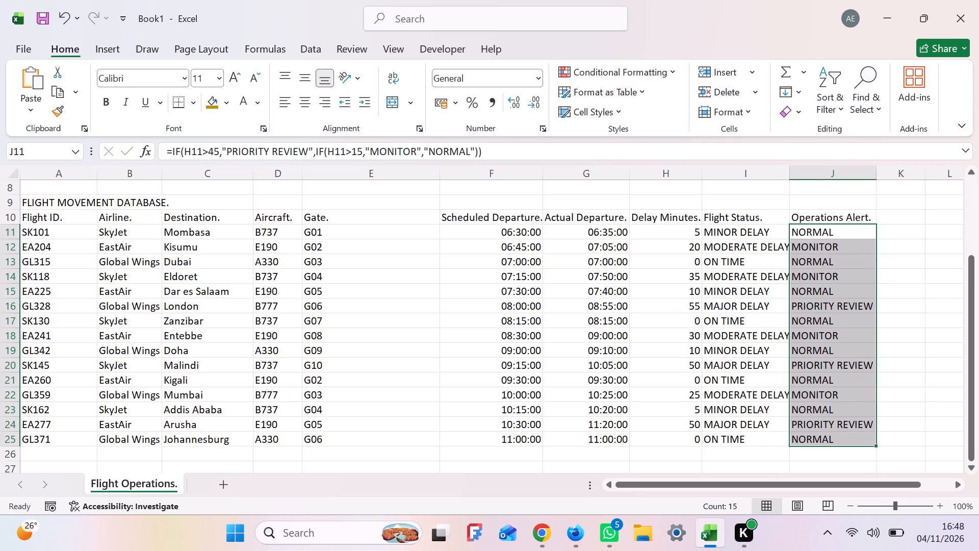